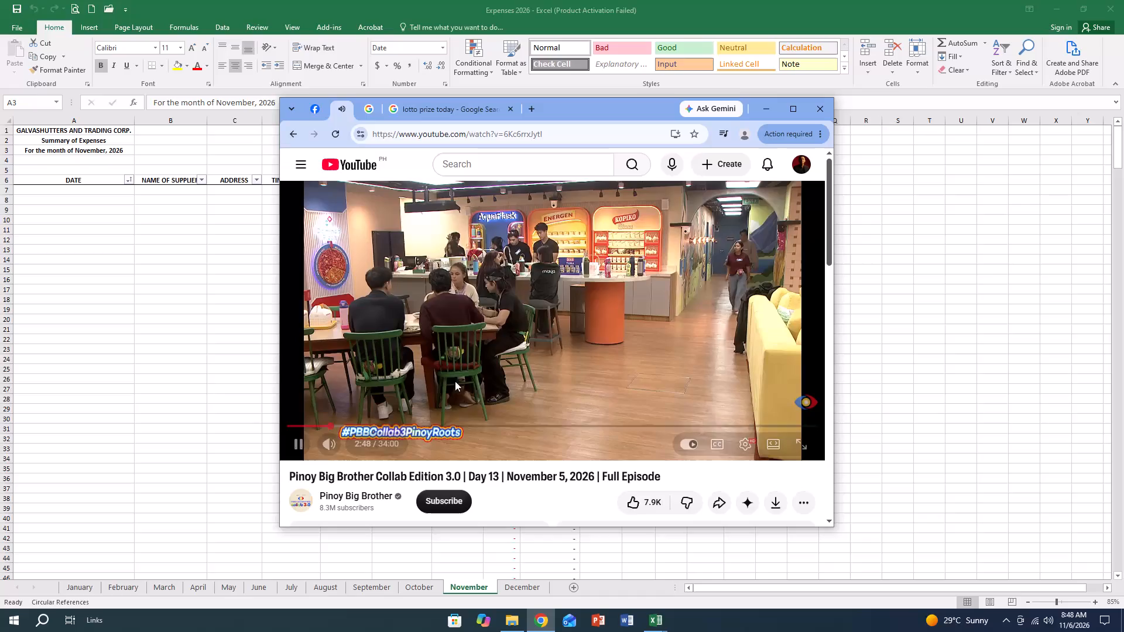
Pause the YouTube video and minimize the browser window to bring up the Expenses 2026 workbook.
click(470, 335)
click(774, 109)
click(275, 343)
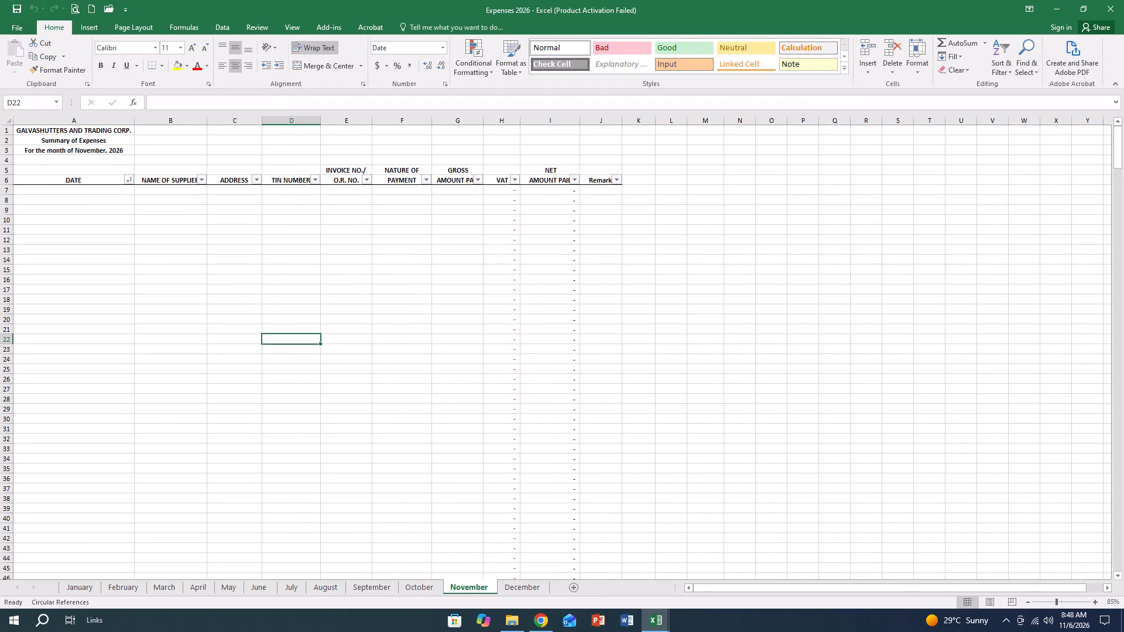
Review the last expense entries on the October sheet and select the first empty date cell, A121.
click(416, 594)
scroll(333, 458, down, 10)
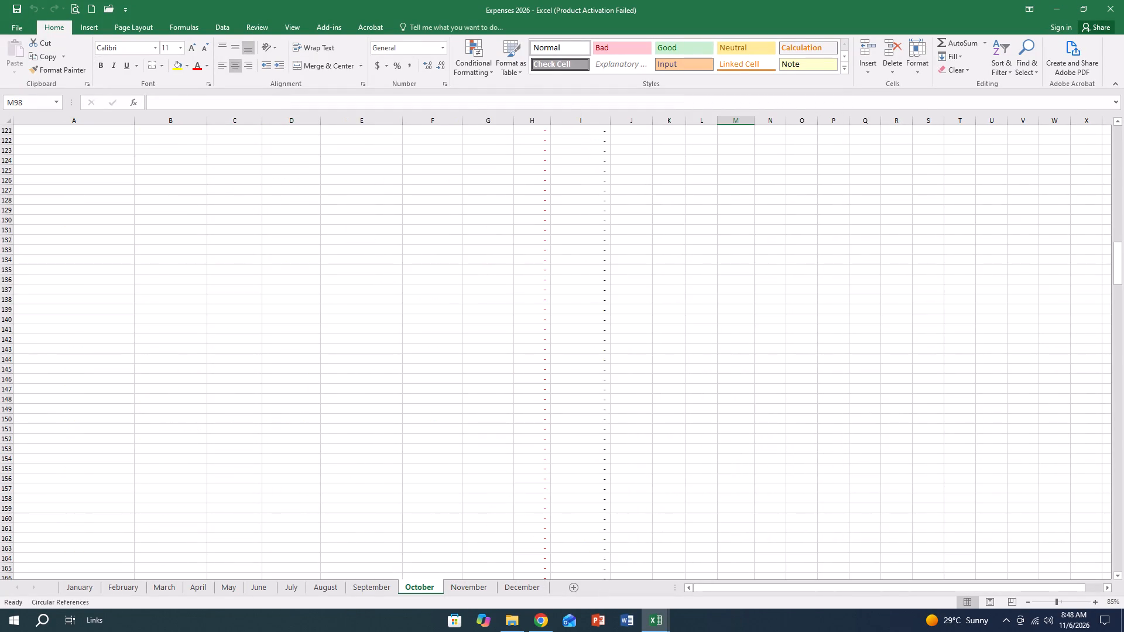
scroll(322, 487, up, 4)
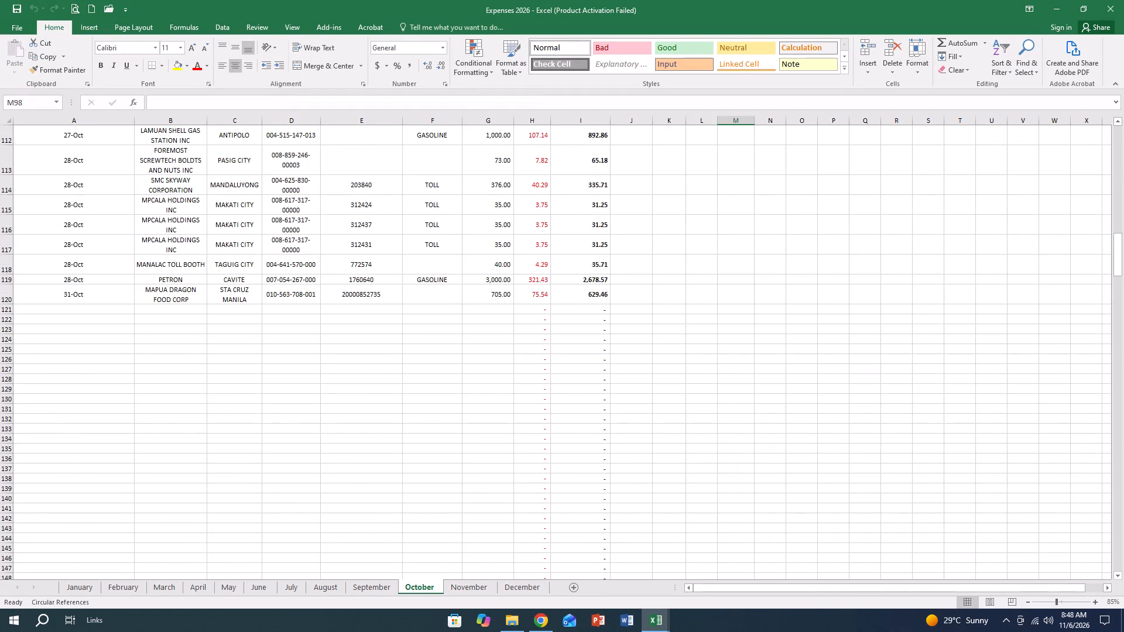
click(59, 362)
scroll(53, 377, down, 1)
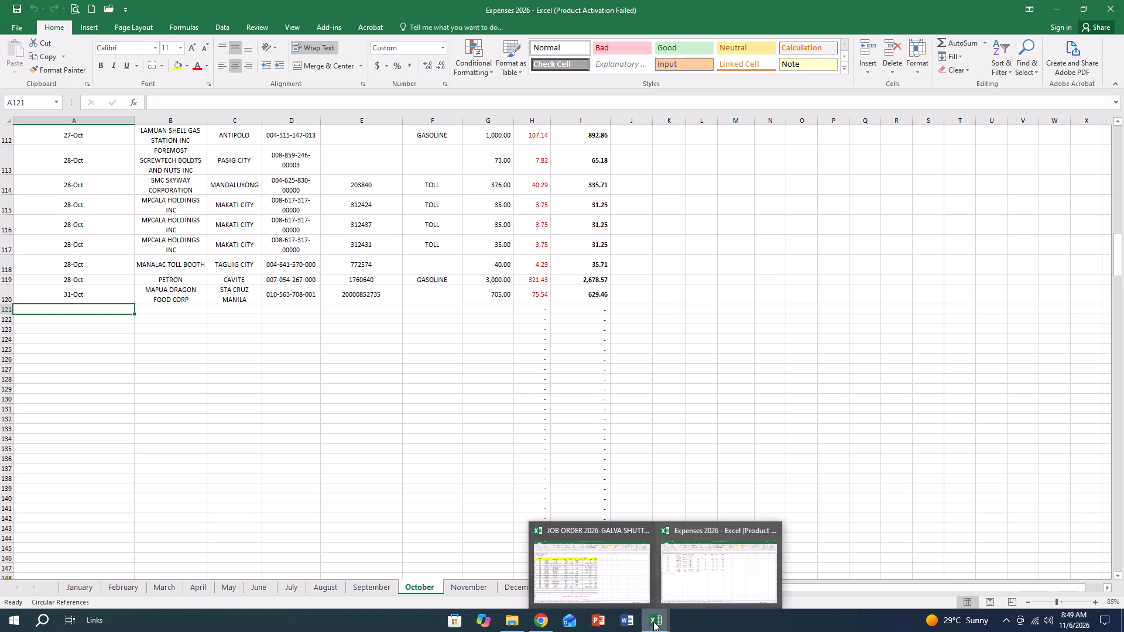
Switch to the JOB ORDER 2026-GALVA SHUTTERS workbook and look through the accounts receivable entries on the AR-unpaidJO sheet.
click(616, 583)
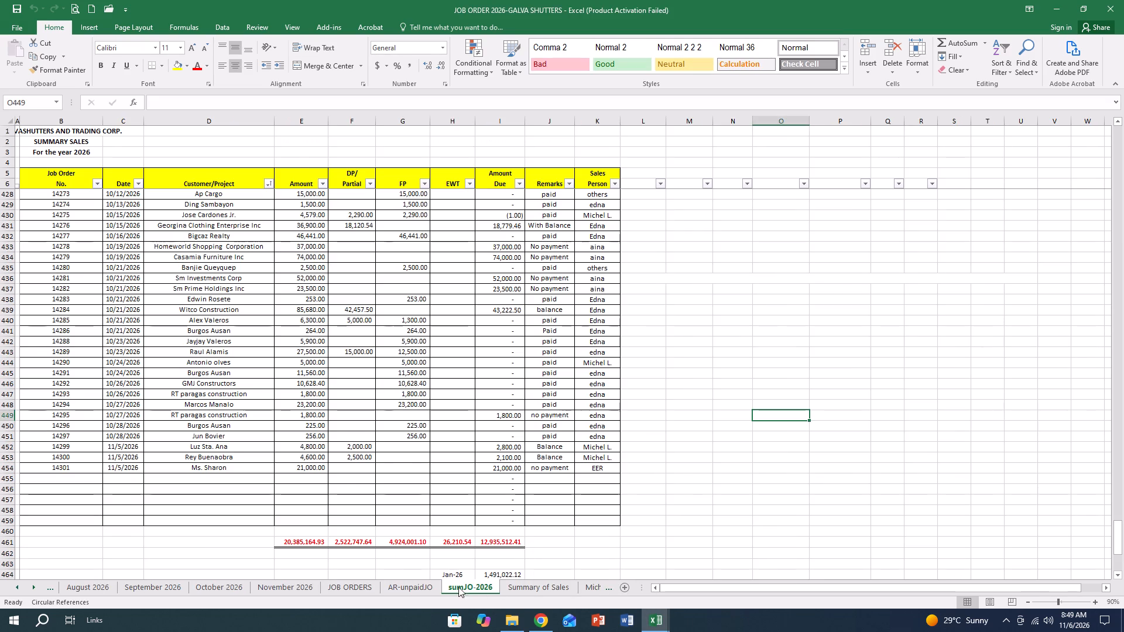
click(397, 587)
click(547, 423)
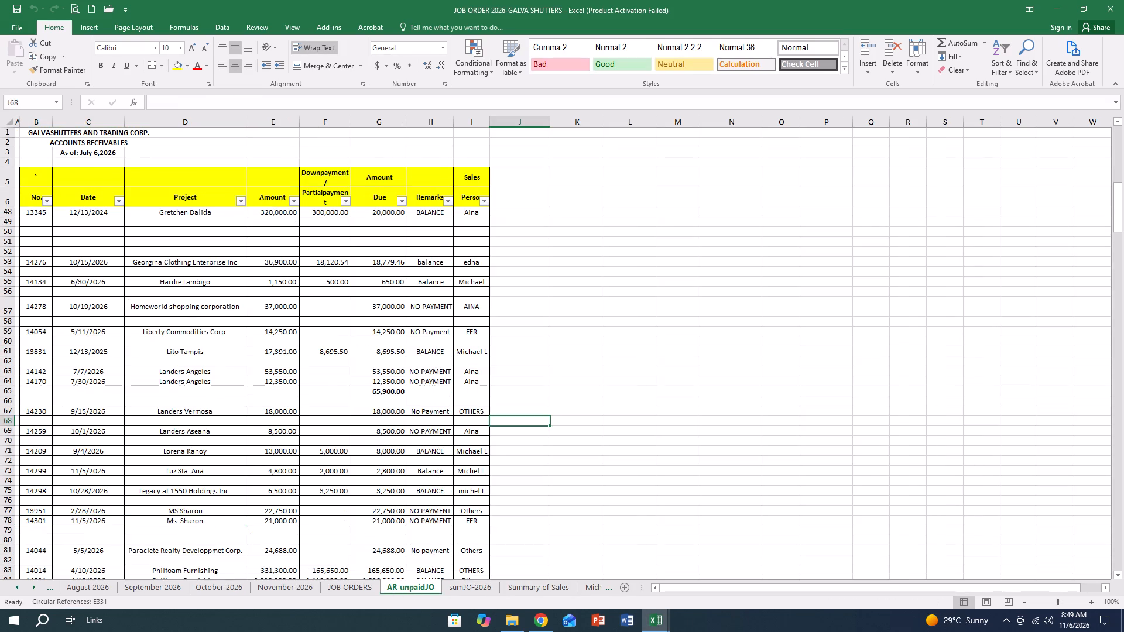
scroll(543, 420, down, 11)
scroll(365, 441, up, 2)
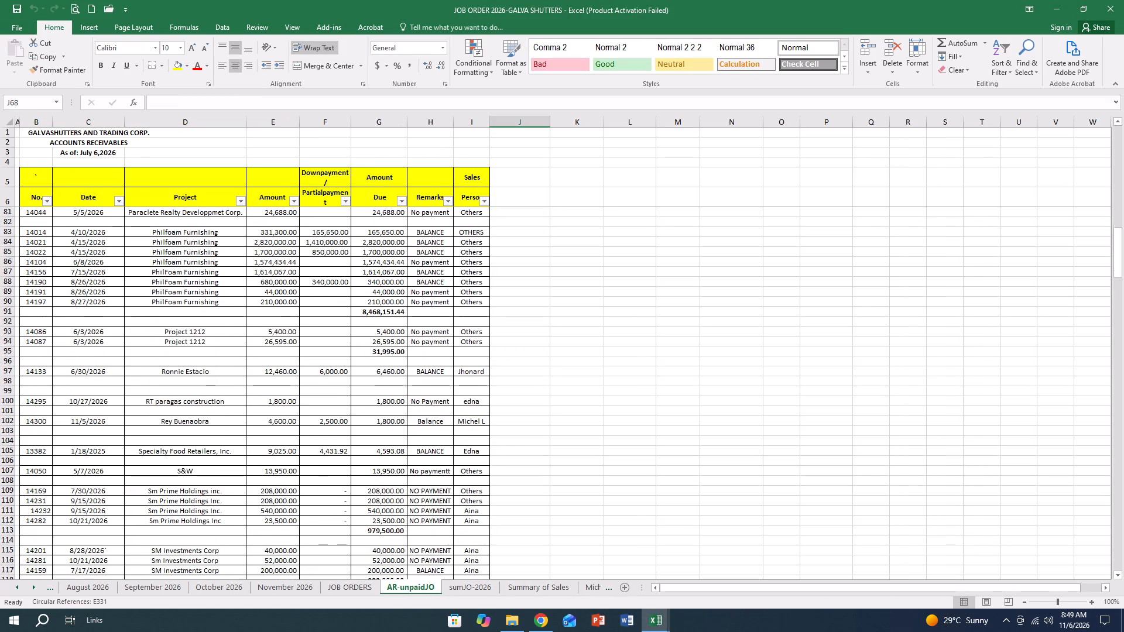
scroll(365, 441, up, 2)
scroll(365, 441, down, 19)
scroll(365, 441, down, 2)
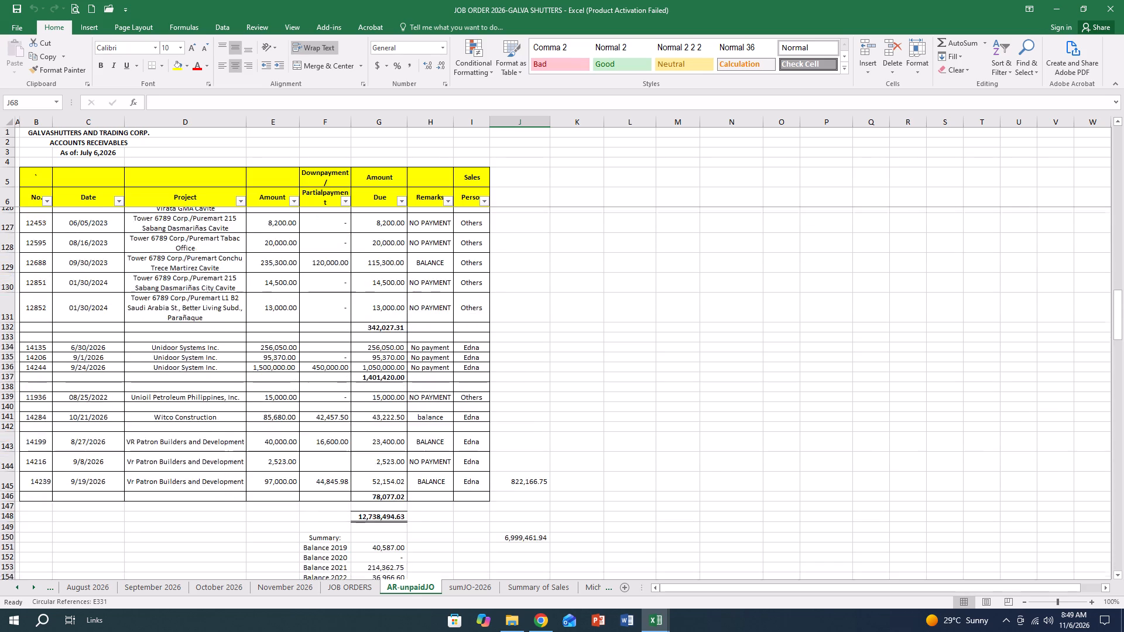
Inspect the SUM formula of the receivables grand total in G148, tracing which Amount Due cells it references, without changing it.
double_click(378, 402)
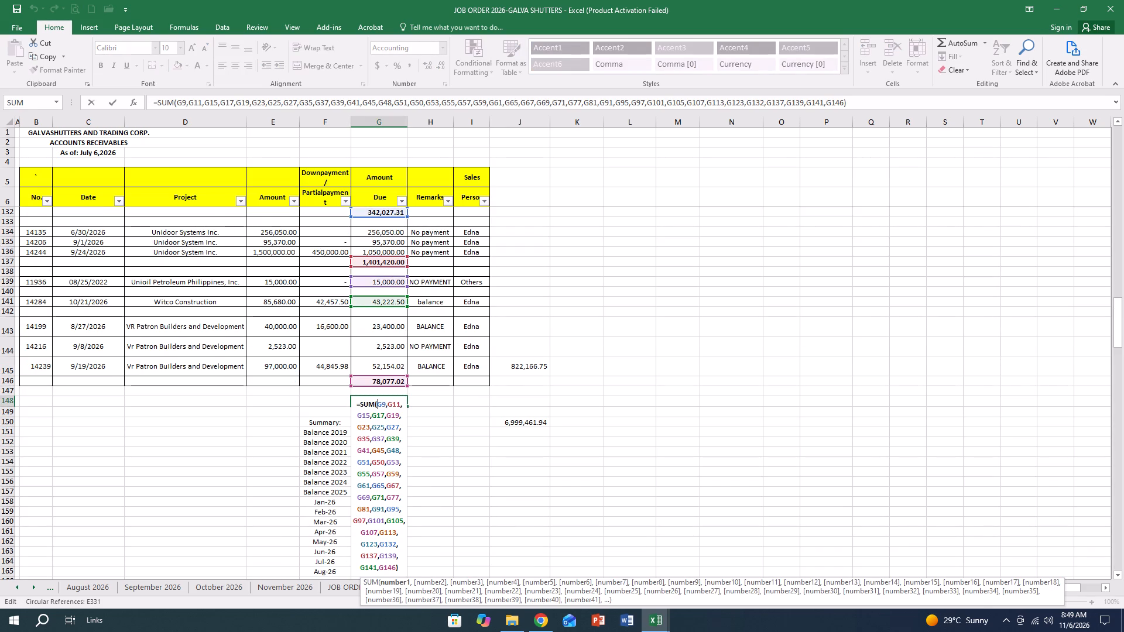
scroll(440, 417, up, 2)
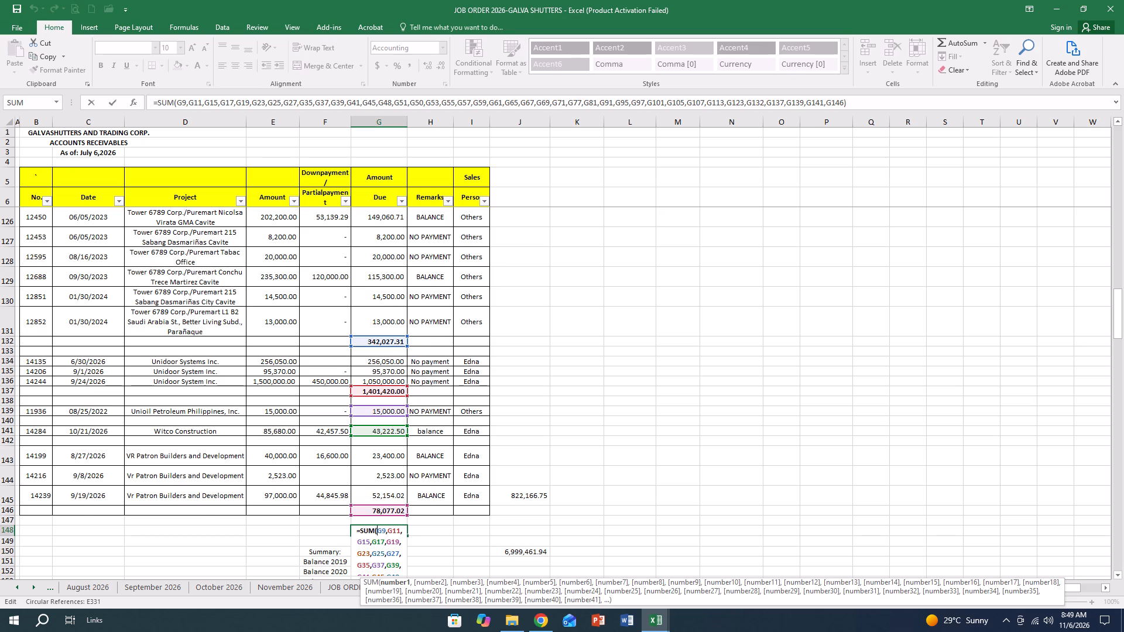
scroll(440, 417, up, 3)
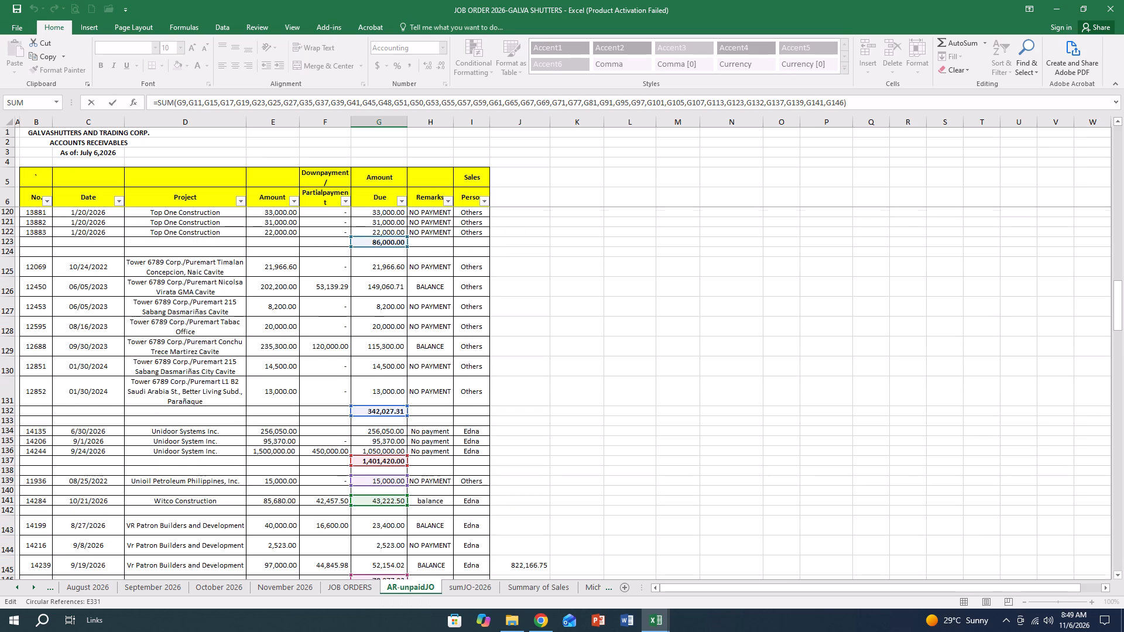
scroll(440, 417, up, 2)
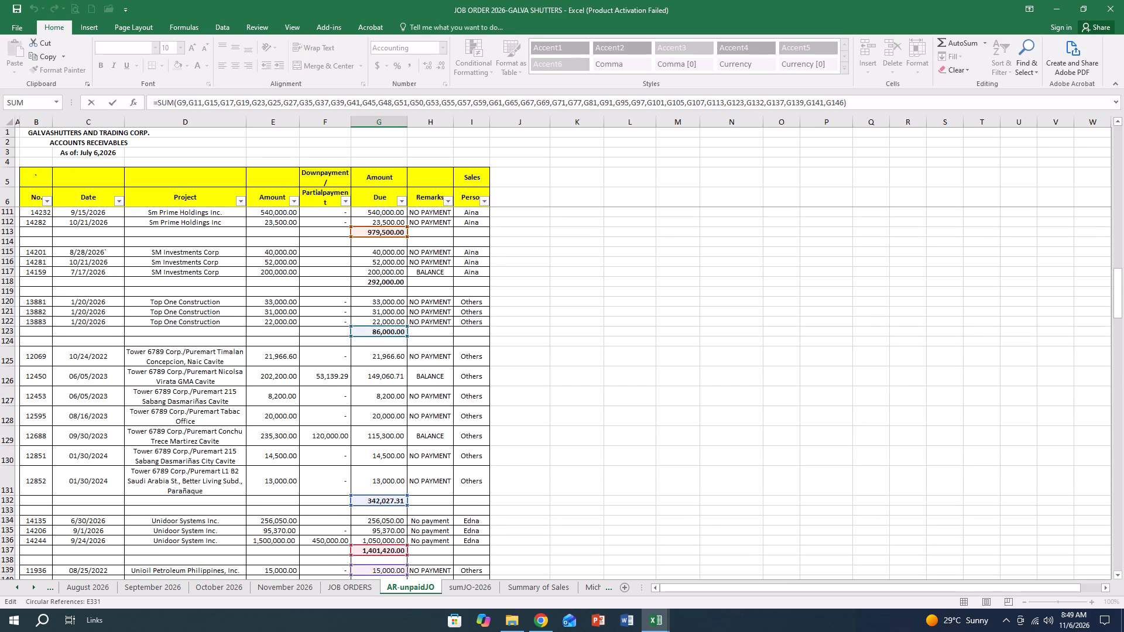
scroll(420, 402, up, 3)
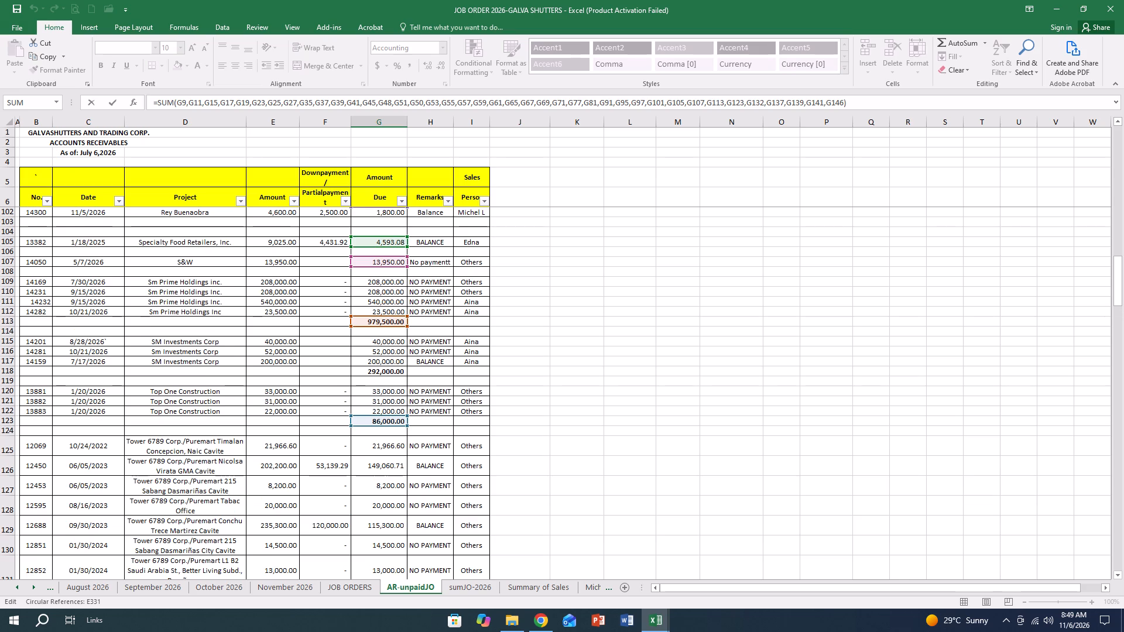
scroll(420, 402, up, 3)
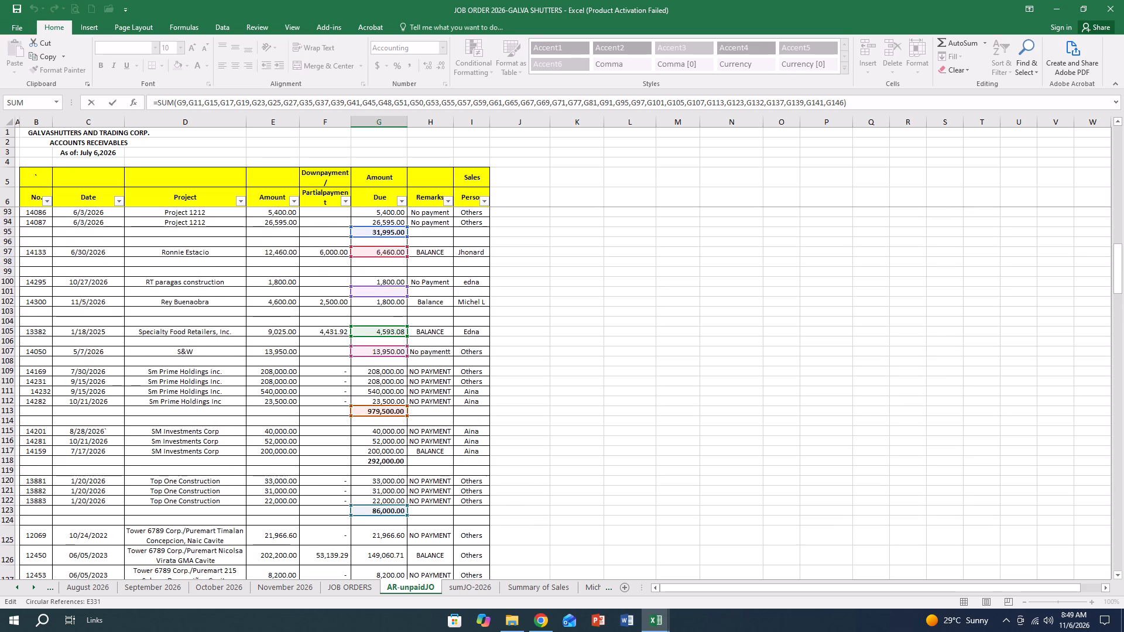
scroll(386, 442, up, 8)
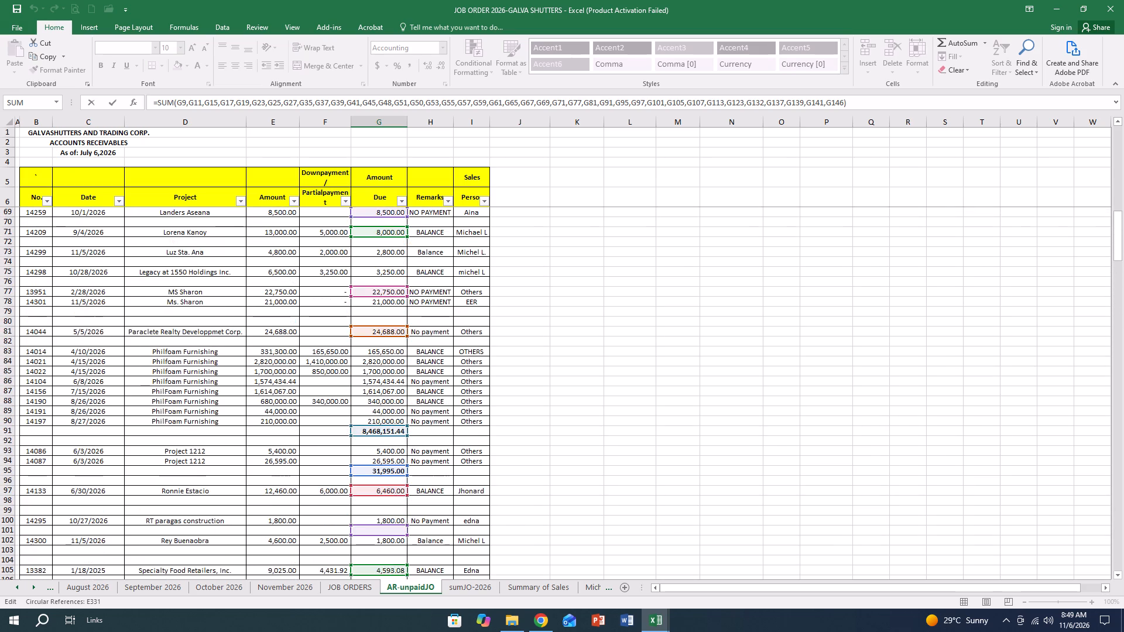
scroll(386, 442, up, 16)
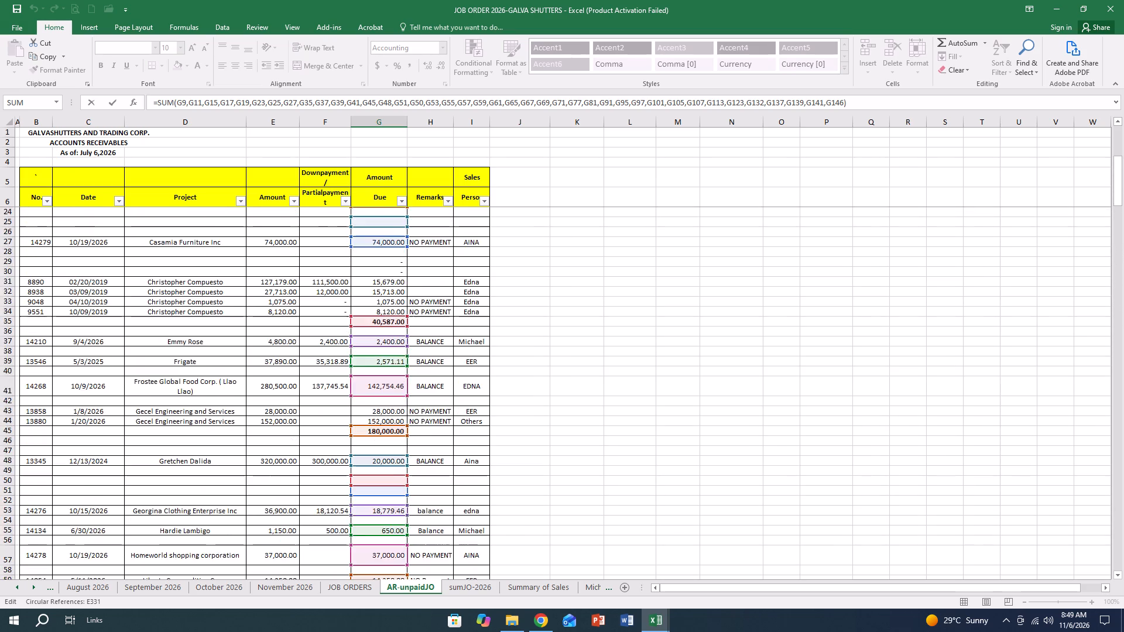
scroll(386, 442, up, 12)
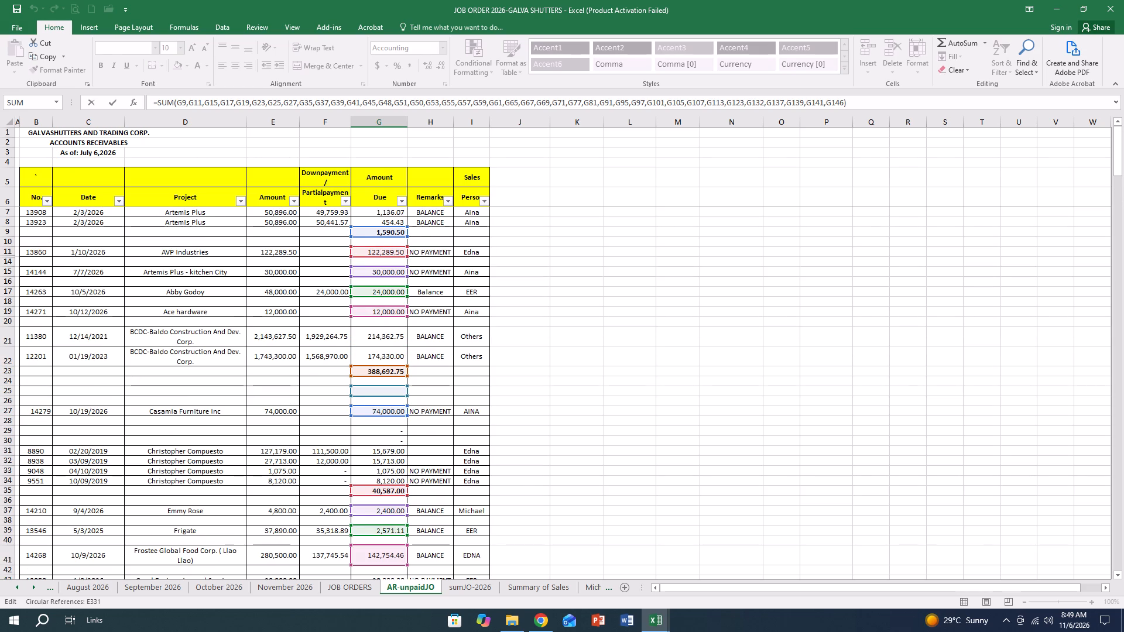
key(Escape)
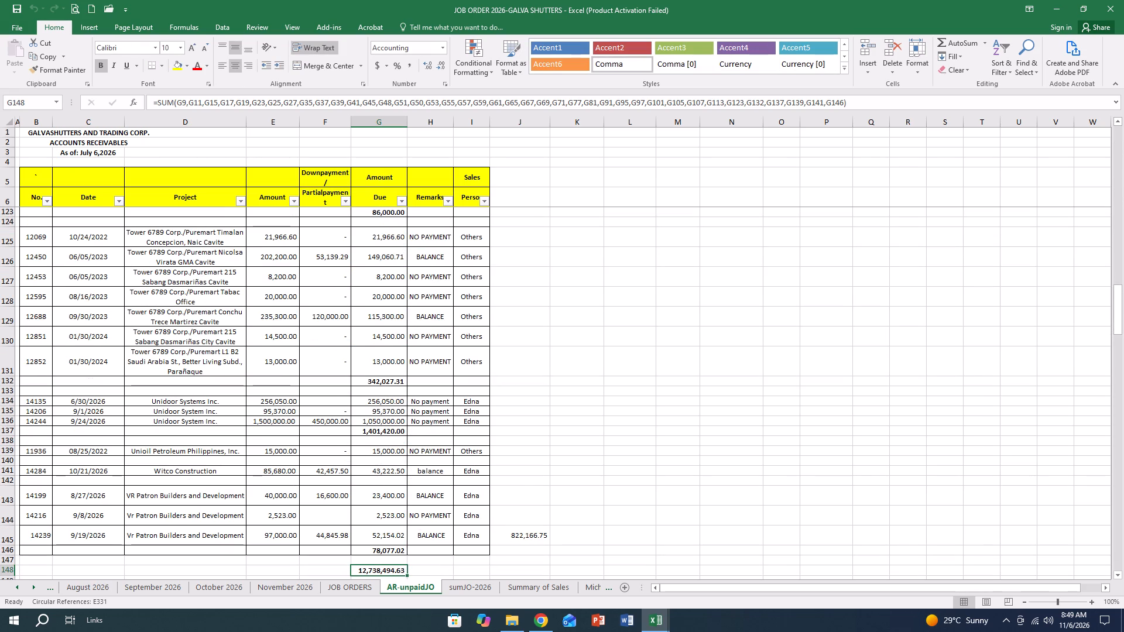
click(395, 569)
Examine the balance summary below the grand total and inspect the formula behind the Jan-26 balance.
scroll(393, 554, down, 3)
drag(462, 424, 460, 431)
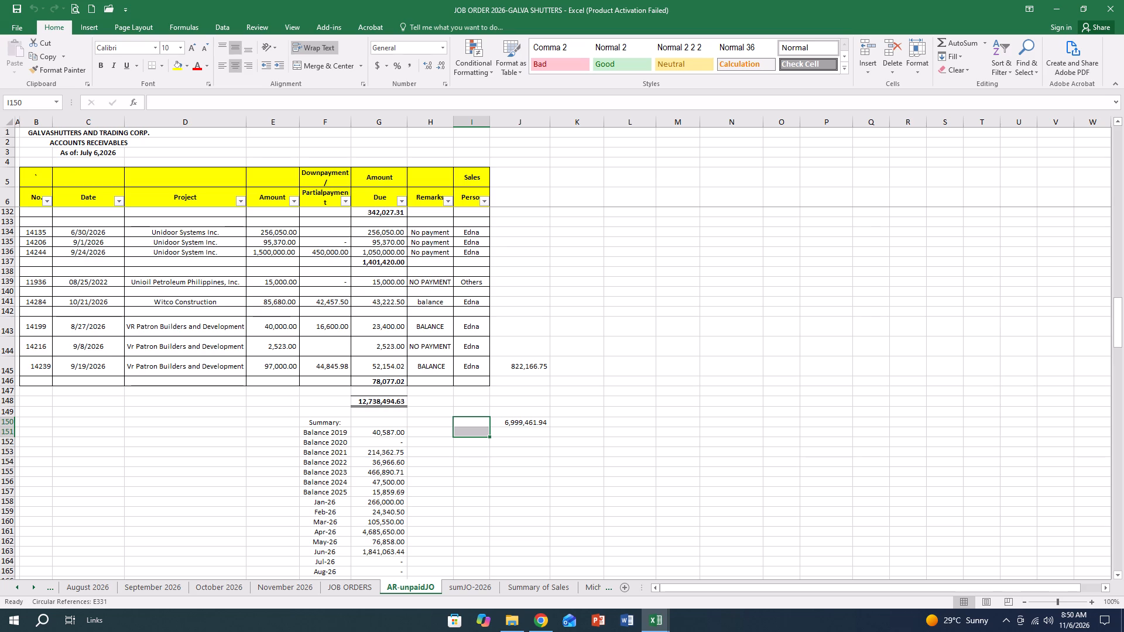
click(386, 506)
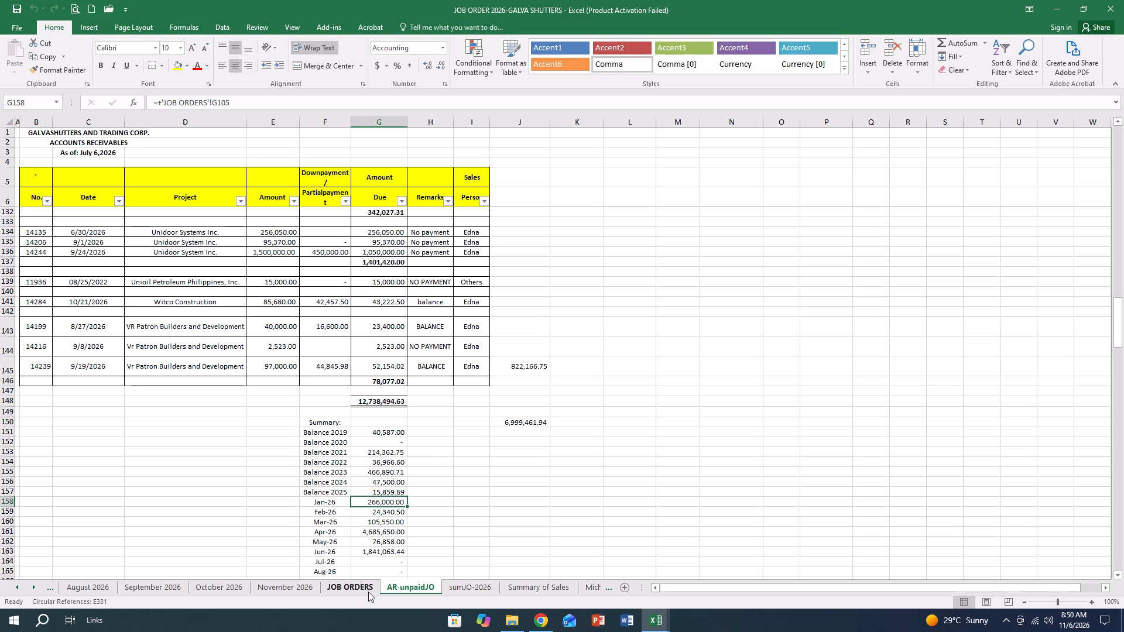
double_click(383, 504)
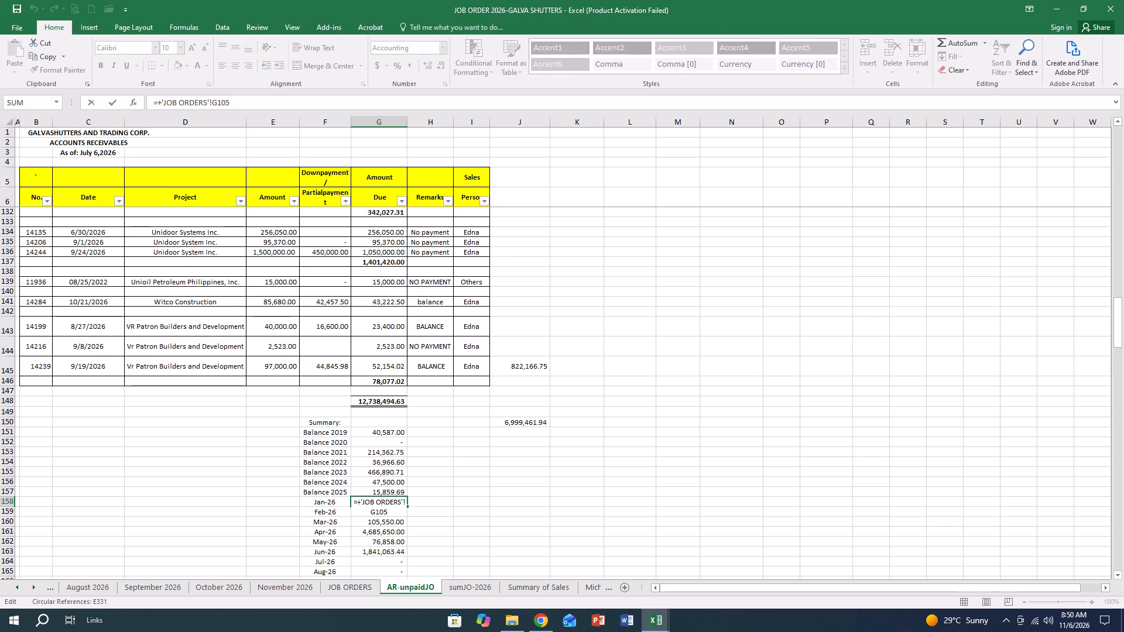
click(495, 515)
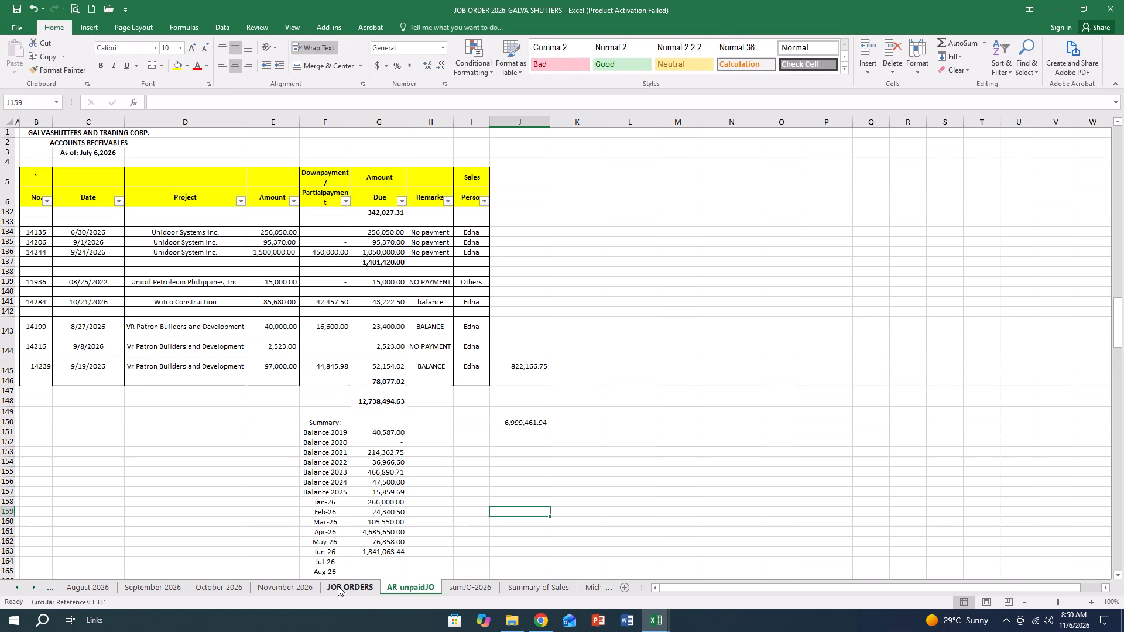
Open the JAN sheet and review the January 2026 sales entries and their totals.
triple_click(13, 588)
triple_click(13, 588)
triple_click(13, 588)
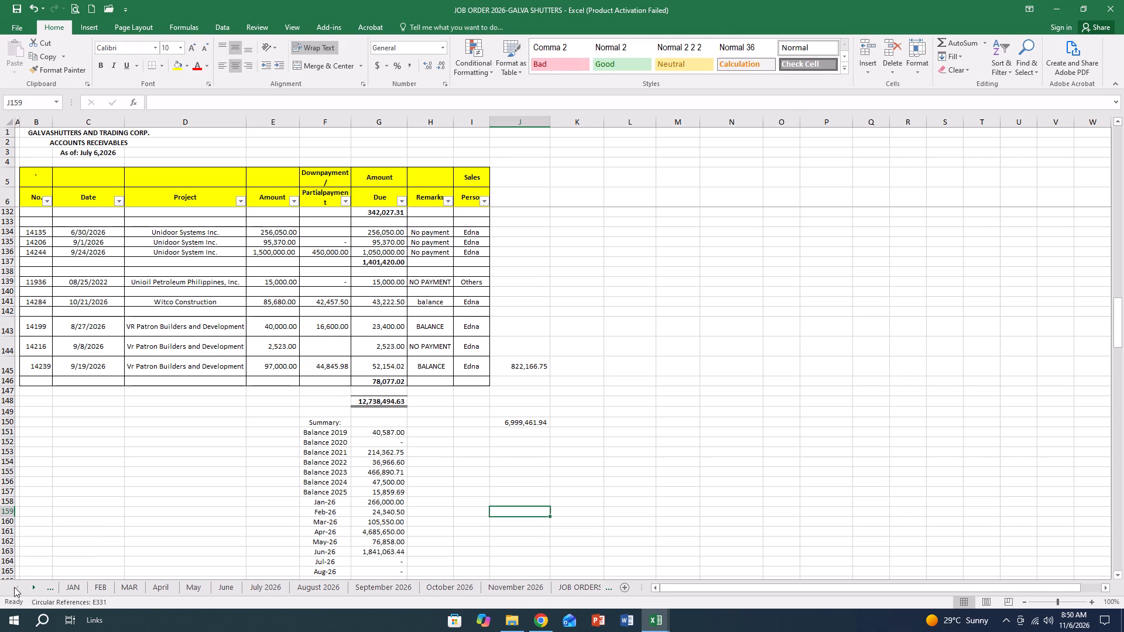
click(76, 585)
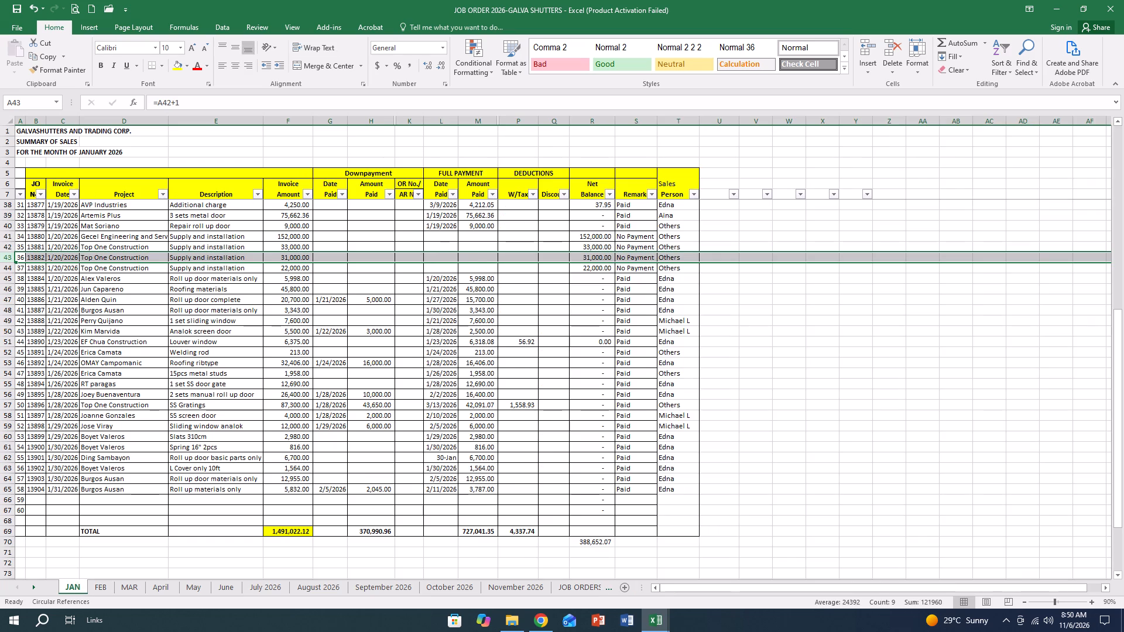
click(212, 559)
scroll(293, 520, up, 4)
scroll(293, 520, down, 3)
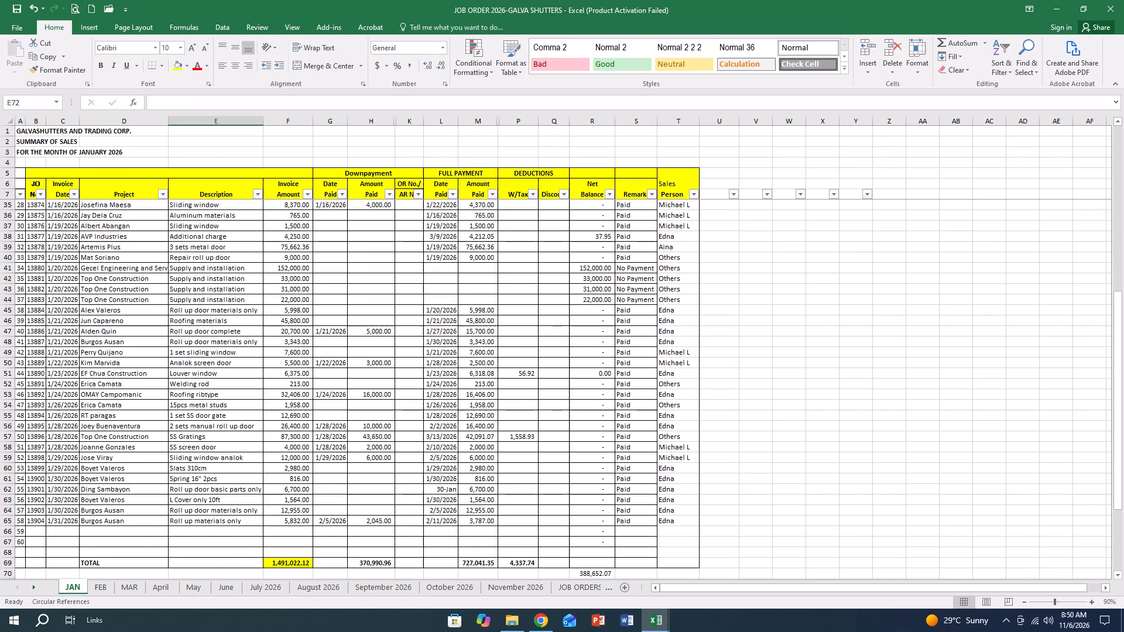
scroll(253, 506, down, 1)
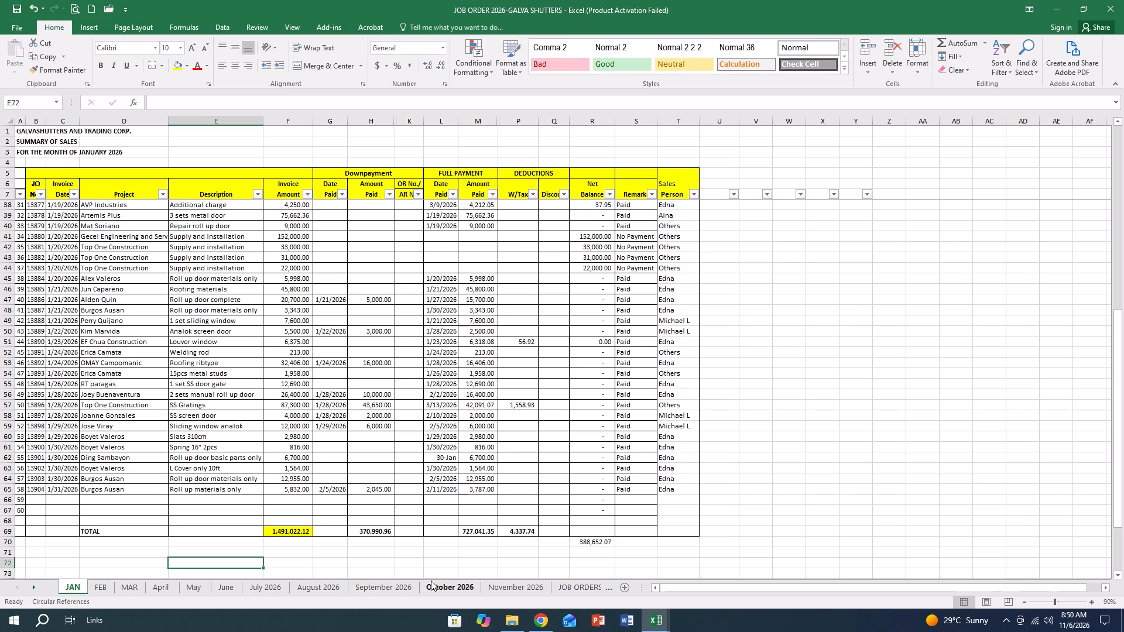
Look over the November 2026 sales sheet and the receivables list on the JOB ORDERS sheet.
click(577, 592)
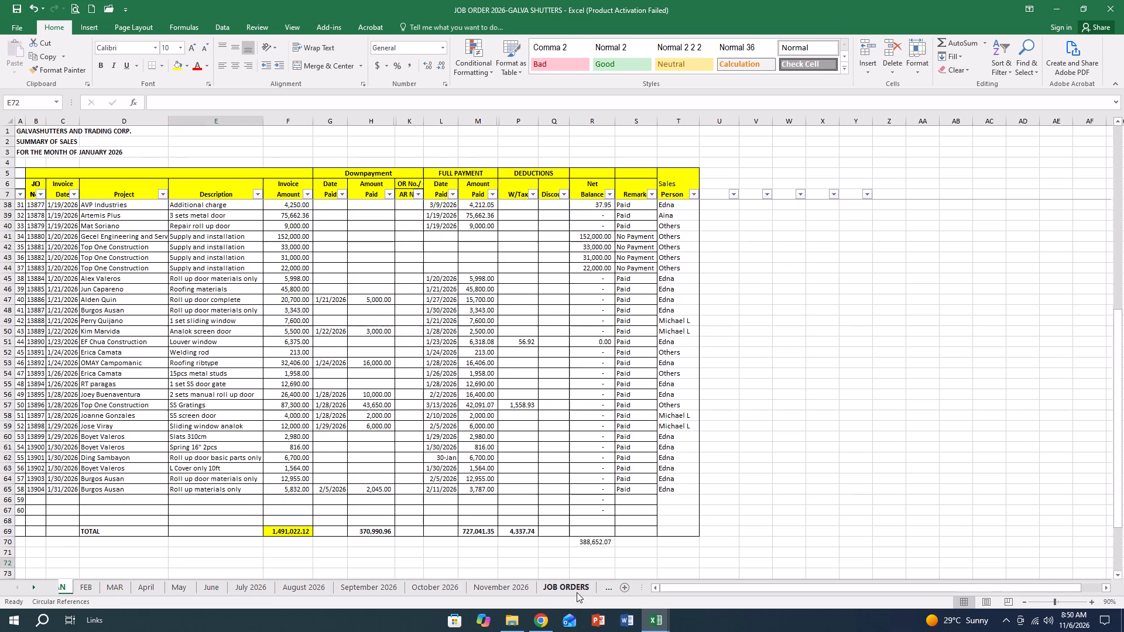
click(491, 590)
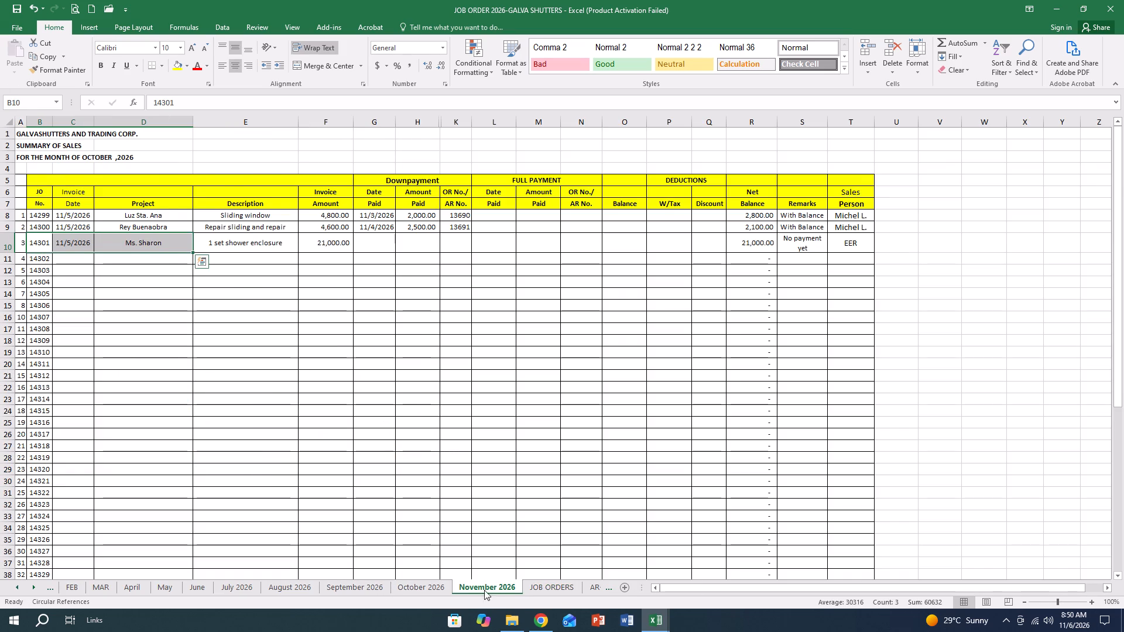
click(434, 590)
click(465, 588)
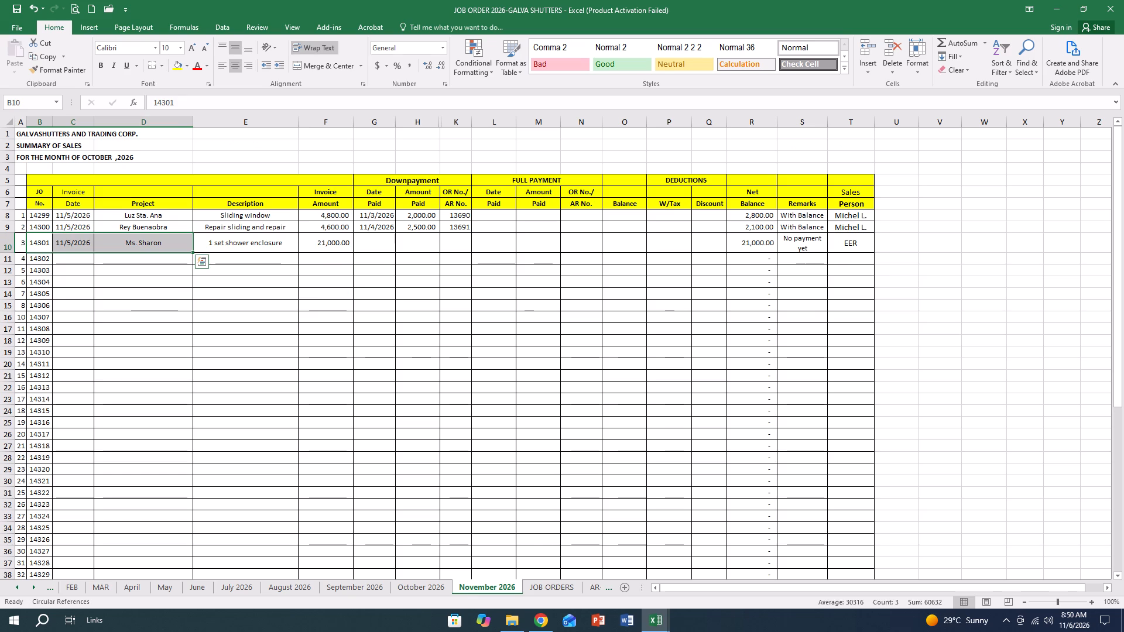
click(525, 427)
click(549, 590)
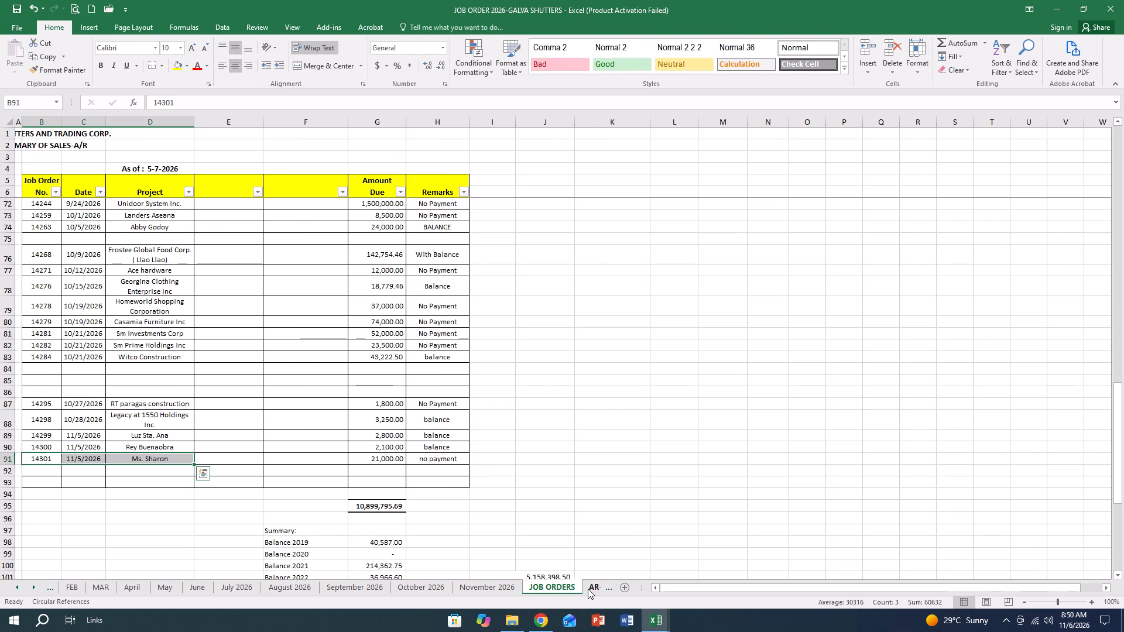
click(564, 477)
Return to the AR-unpaidJO sheet and check the formula behind the Jun-26 balance in the summary.
click(589, 593)
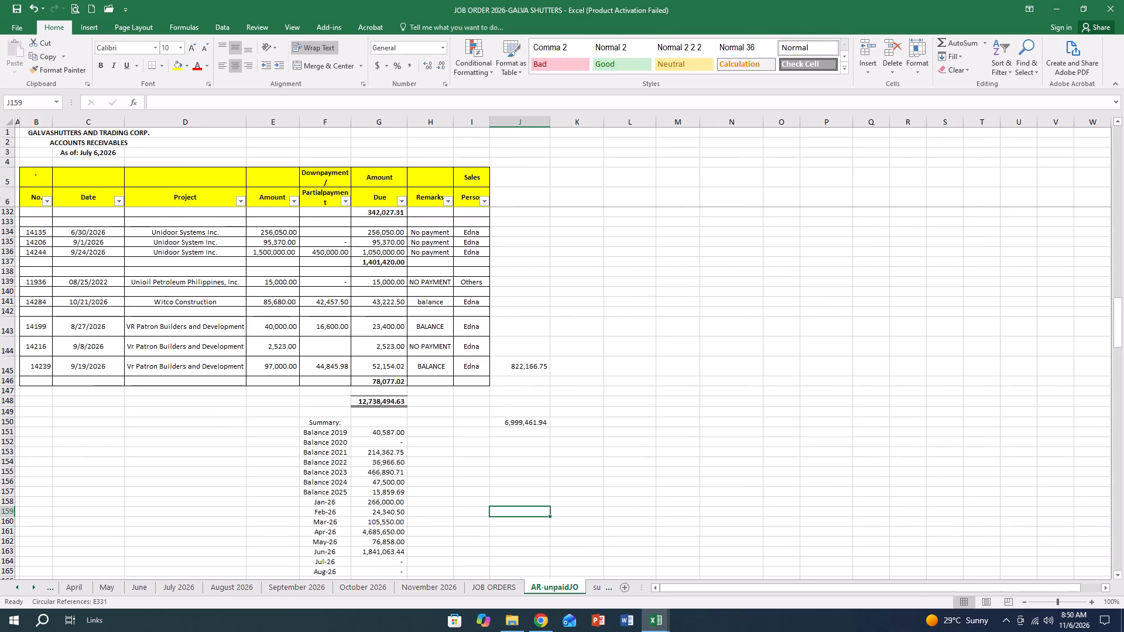
click(640, 453)
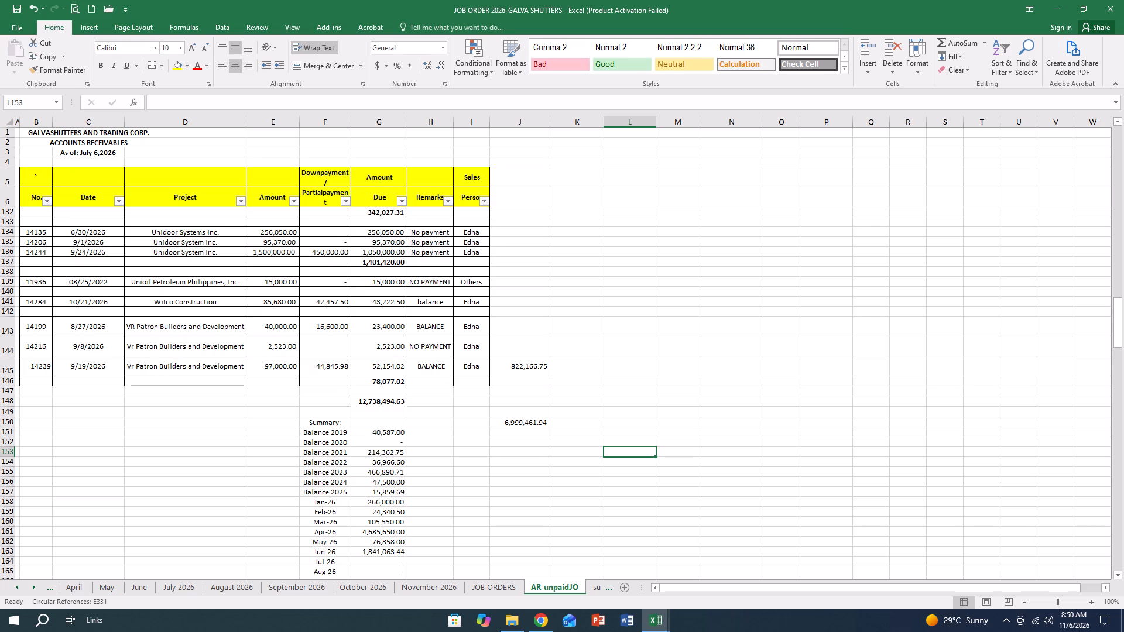
scroll(436, 502, down, 2)
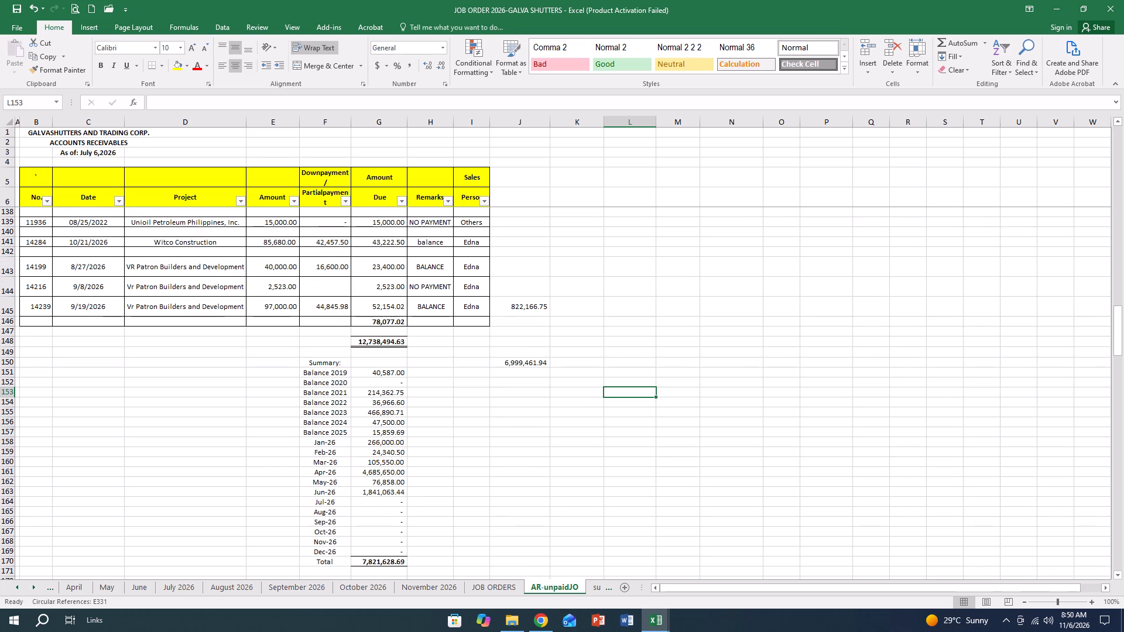
click(392, 496)
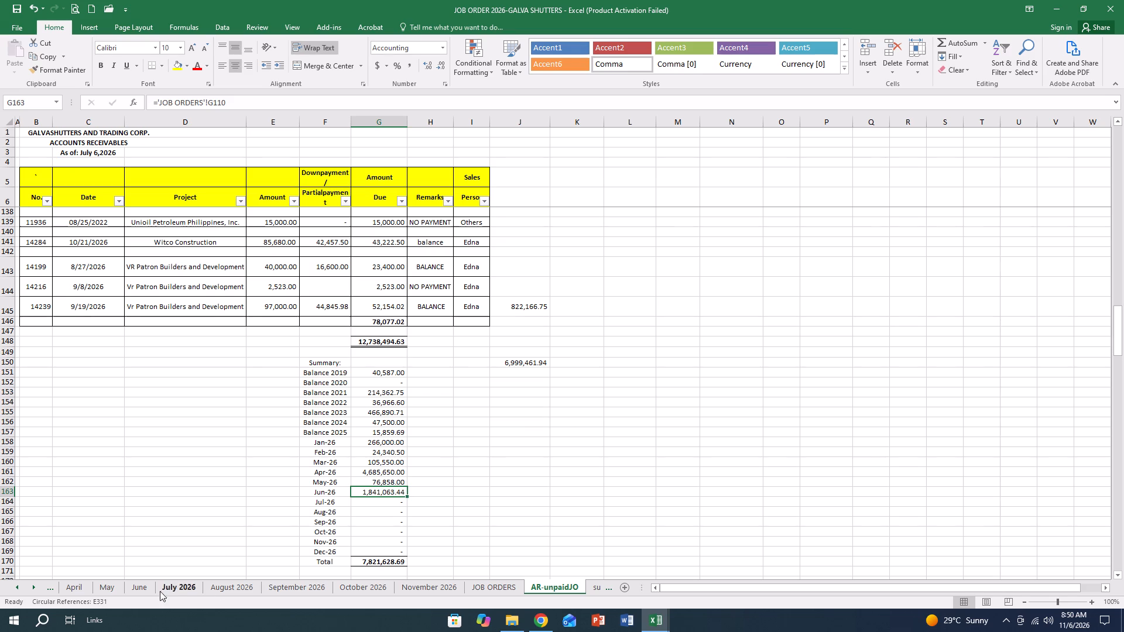
Look over the June and July 2026 sales sheets and the yearly sales summary on the sumJO-2026 sheet.
click(138, 592)
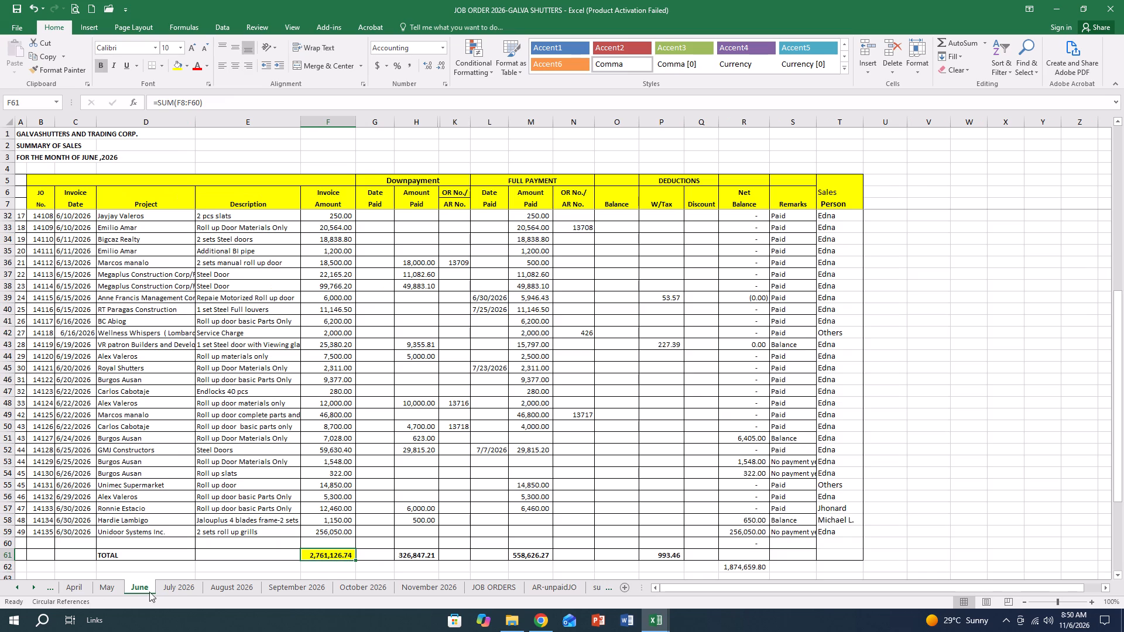
click(180, 592)
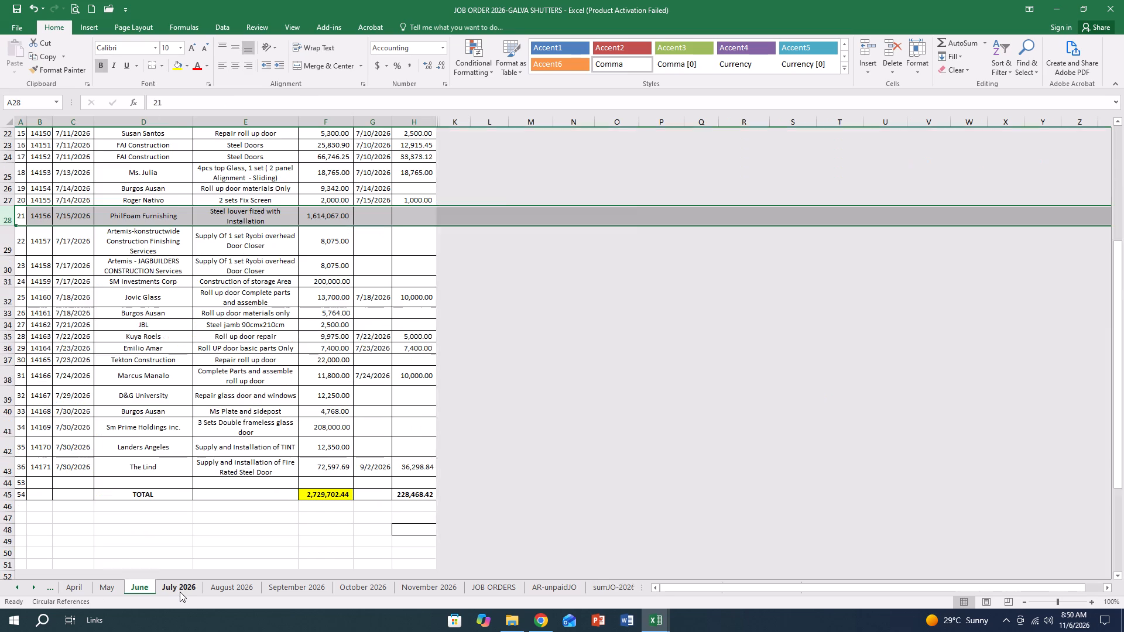
click(604, 587)
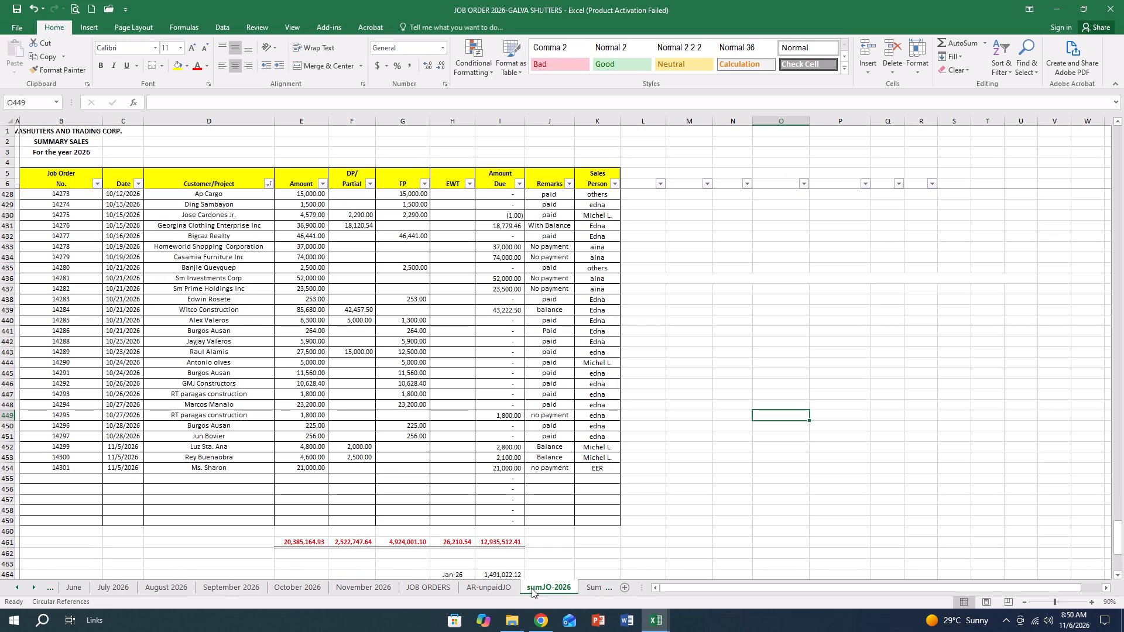
Return to the AR-unpaidJO sheet and check the formula behind the Jan-26 balance in the summary.
click(501, 589)
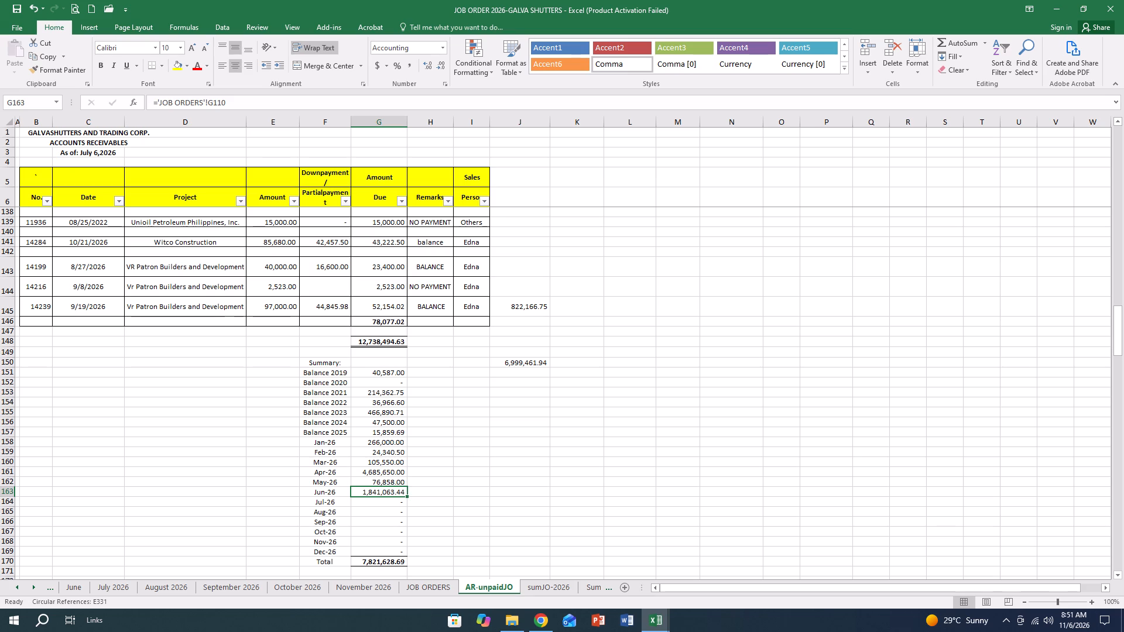
click(382, 443)
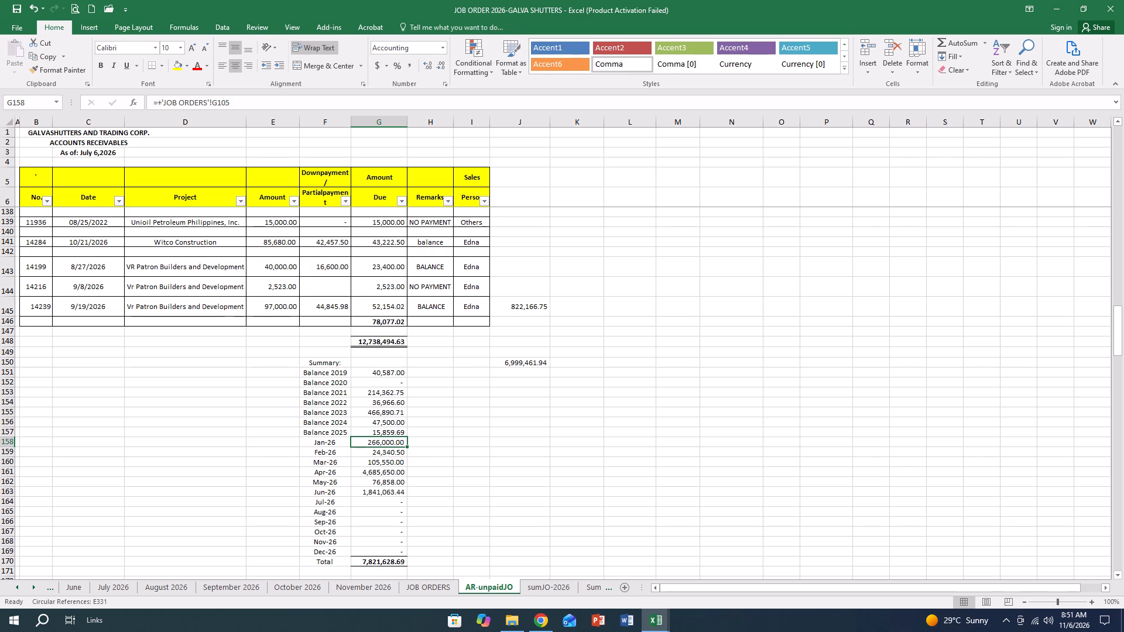
Switch to Chrome and play the Pinoy Big Brother episode open on YouTube.
click(542, 631)
click(509, 325)
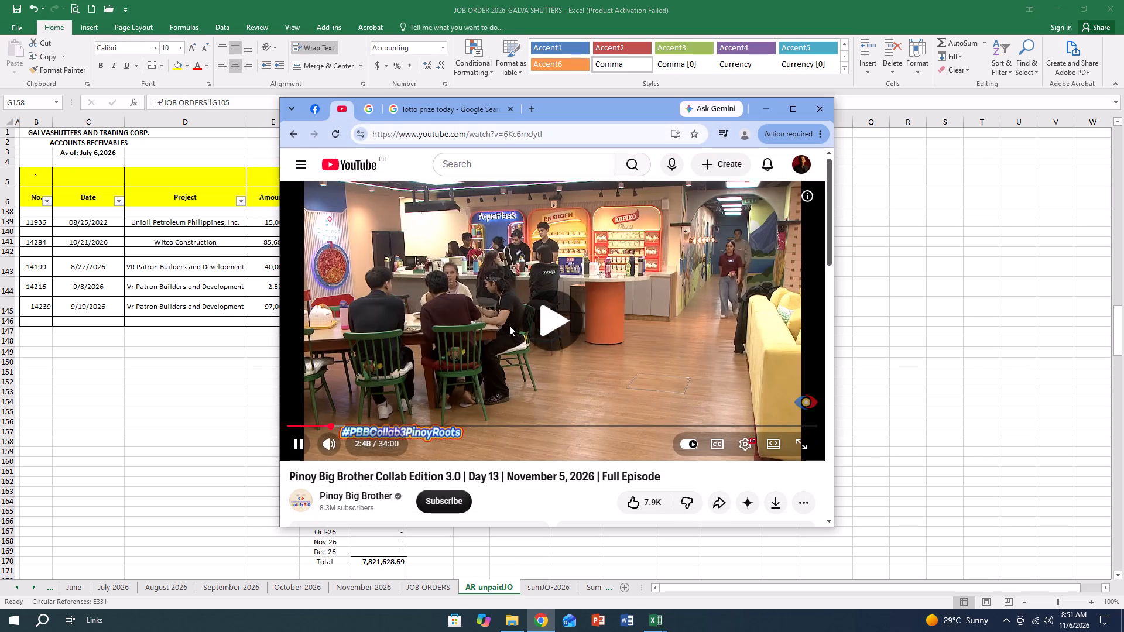
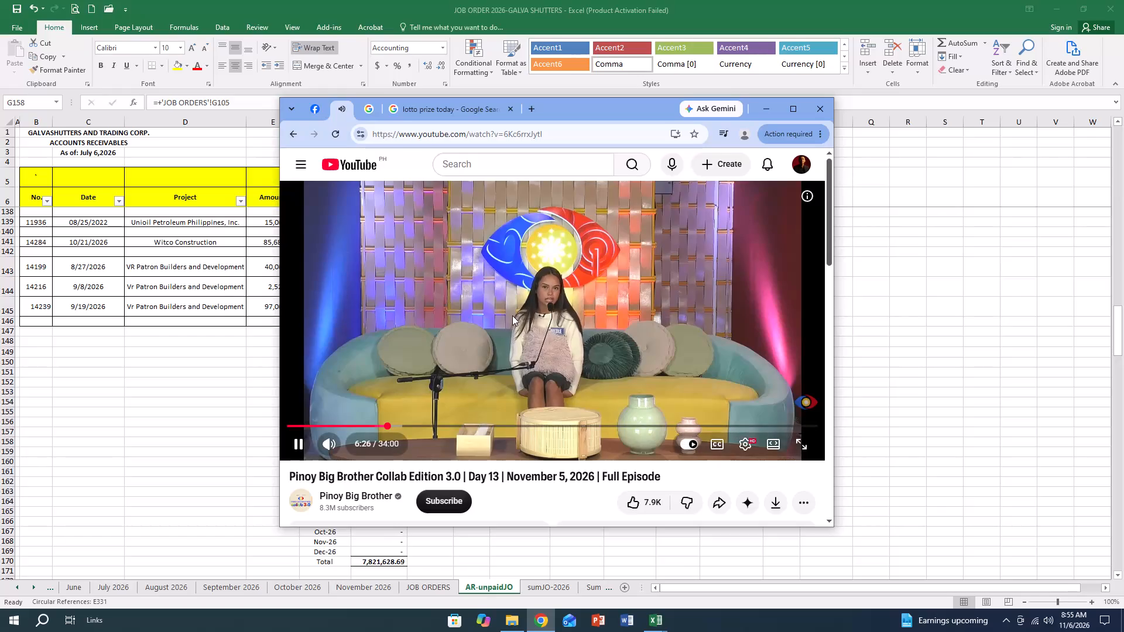
Return to the Excel workbook and check the formula behind the Jan-26 balance in the AR-unpaidJO summary.
click(512, 315)
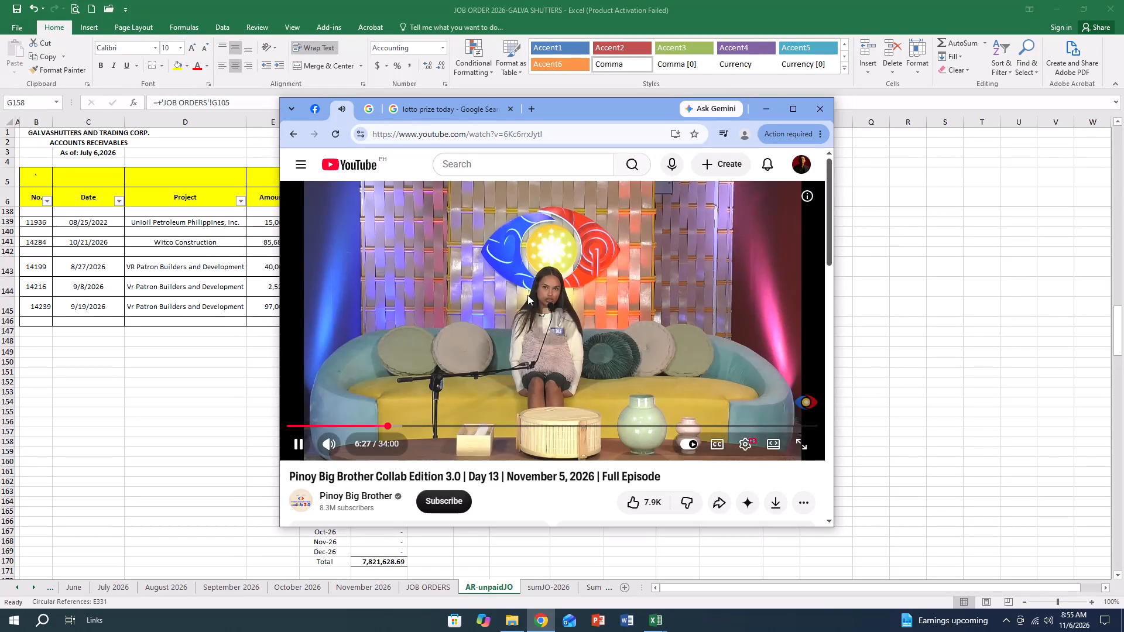
click(777, 102)
click(441, 458)
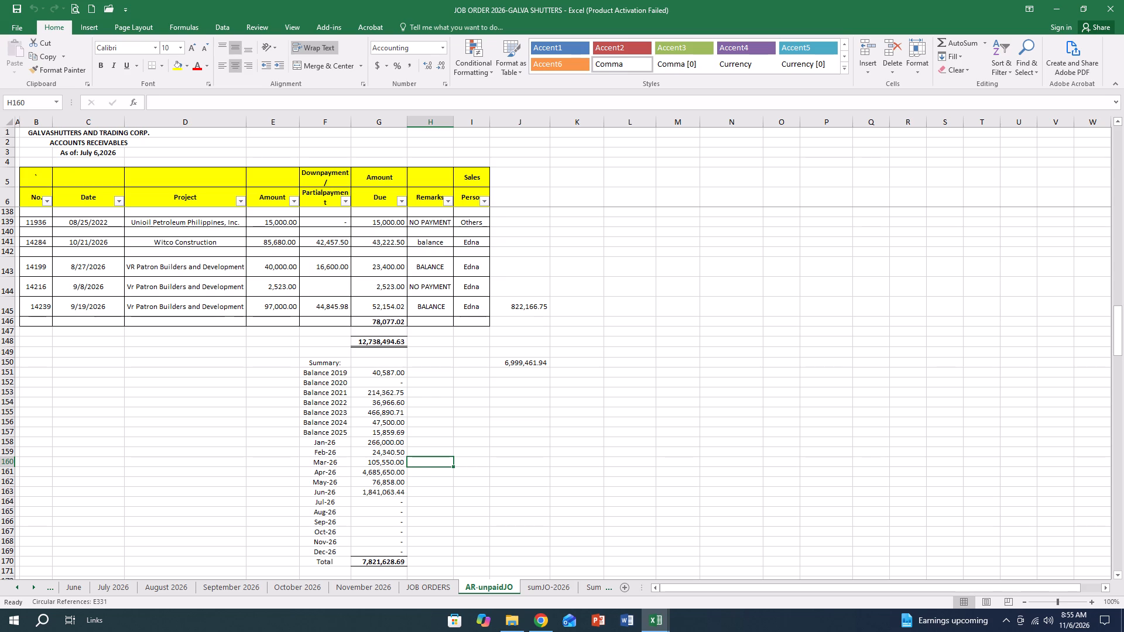
click(376, 443)
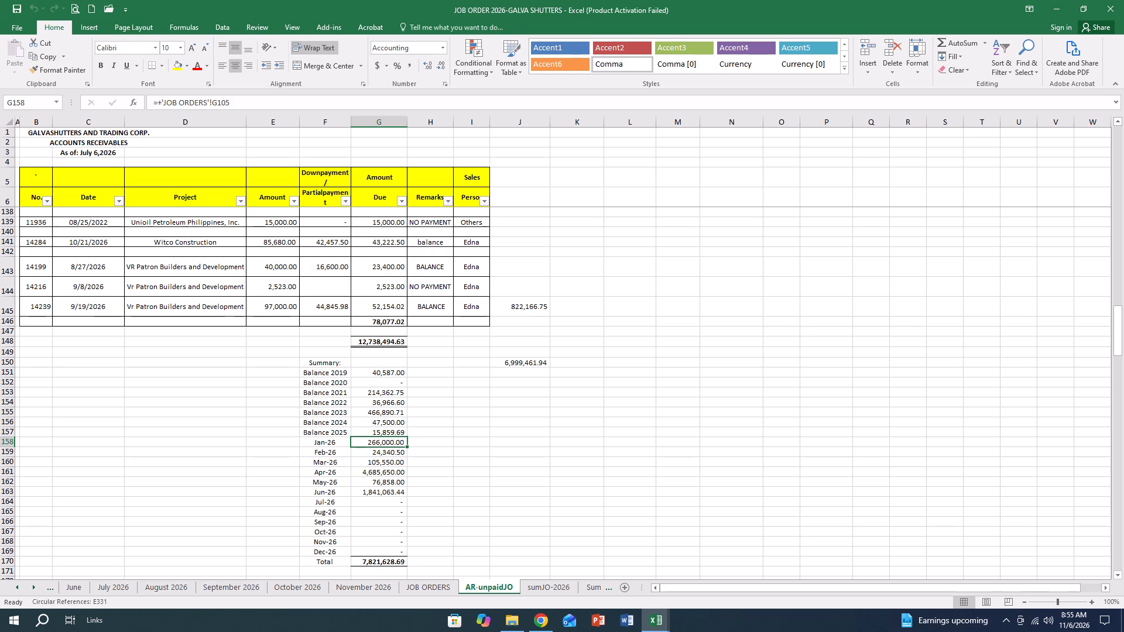
Check the formula behind the Vr Patron Builders and Development subtotal in the Amount Due column.
scroll(365, 447, up, 3)
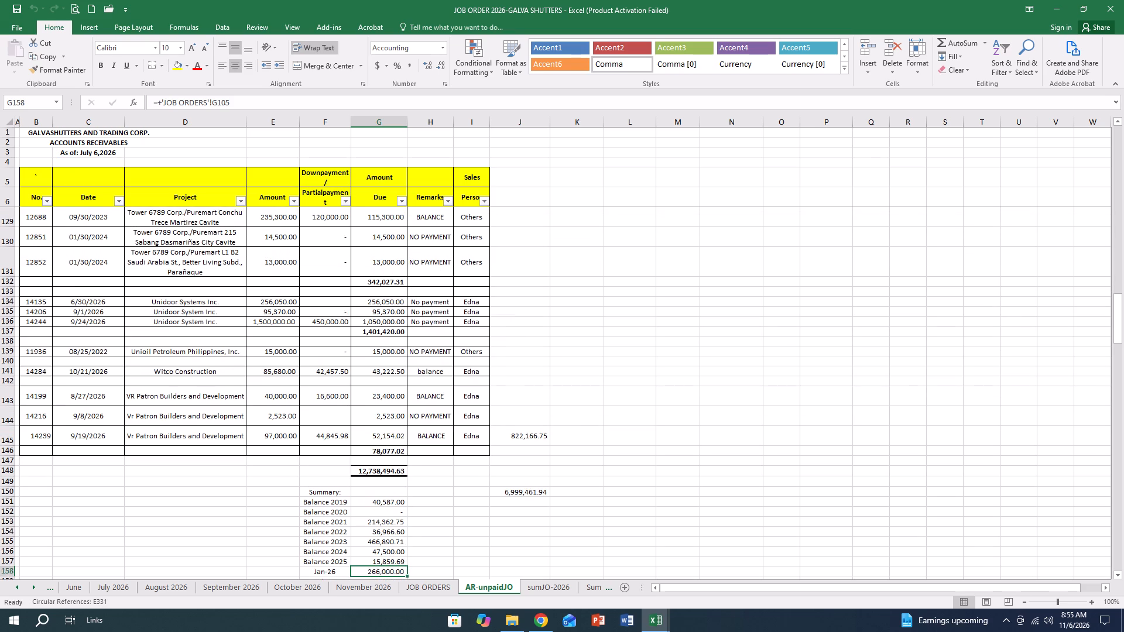
double_click(366, 450)
key(Escape)
key(Escape)
key(Escape)
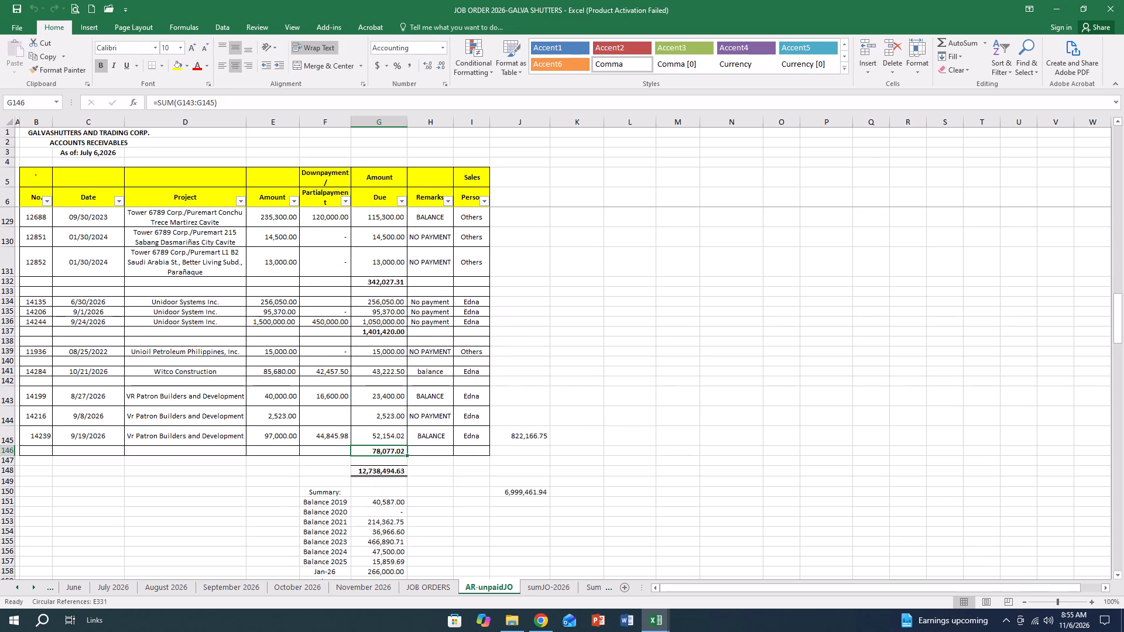
Look over the first receivables in the list and check the formula behind the Artemis Plus subtotal.
scroll(395, 468, up, 20)
scroll(395, 468, up, 6)
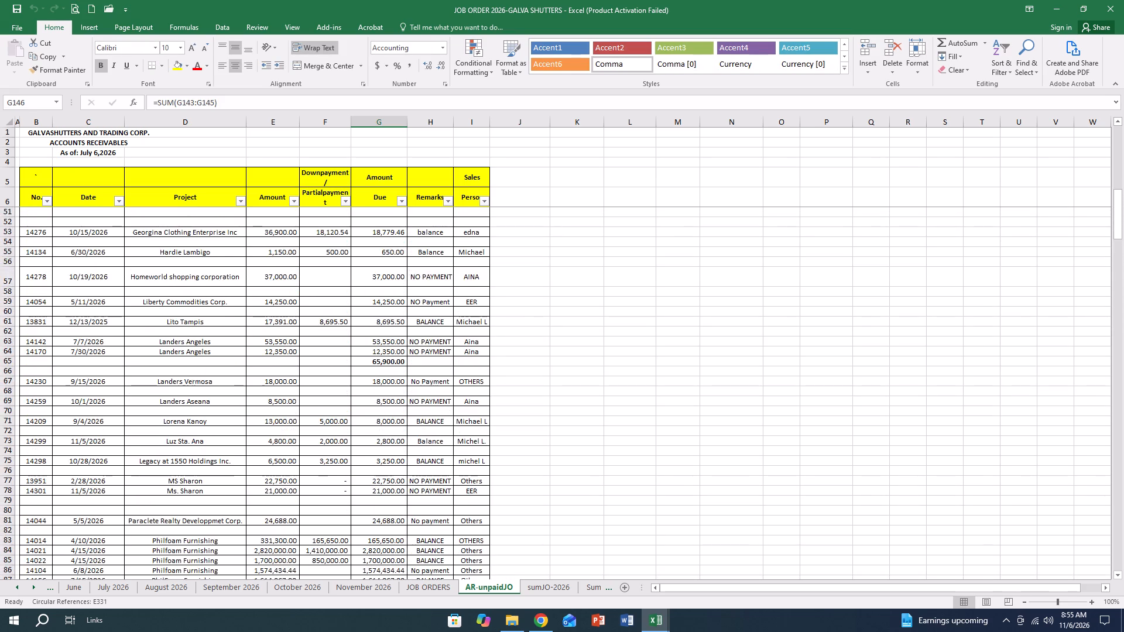
scroll(393, 468, up, 20)
scroll(393, 468, up, 4)
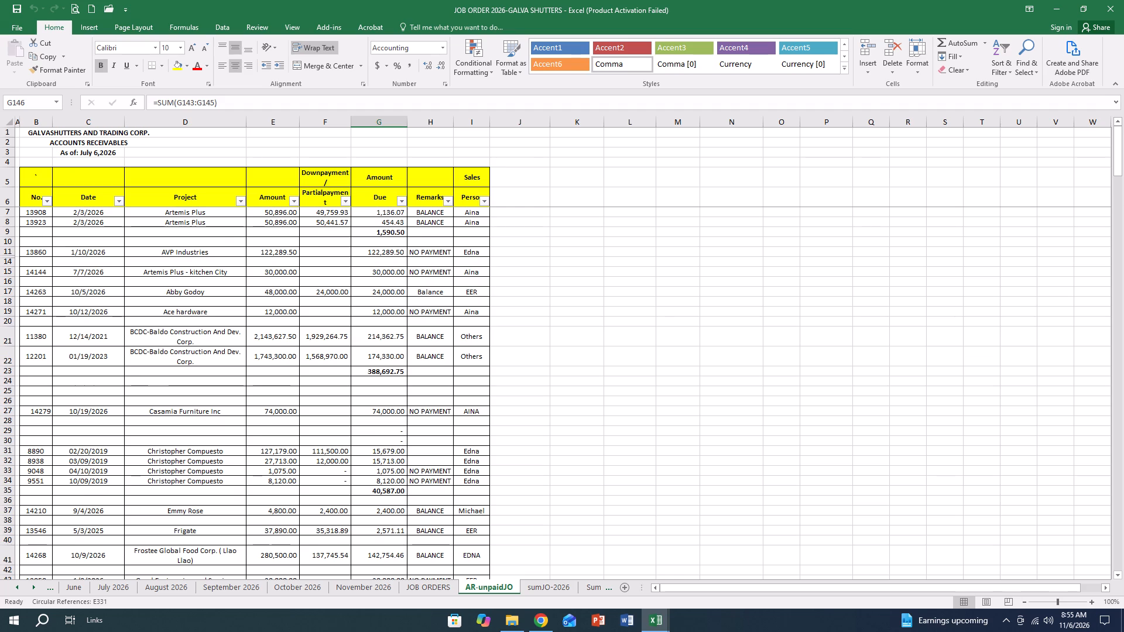
scroll(393, 467, up, 4)
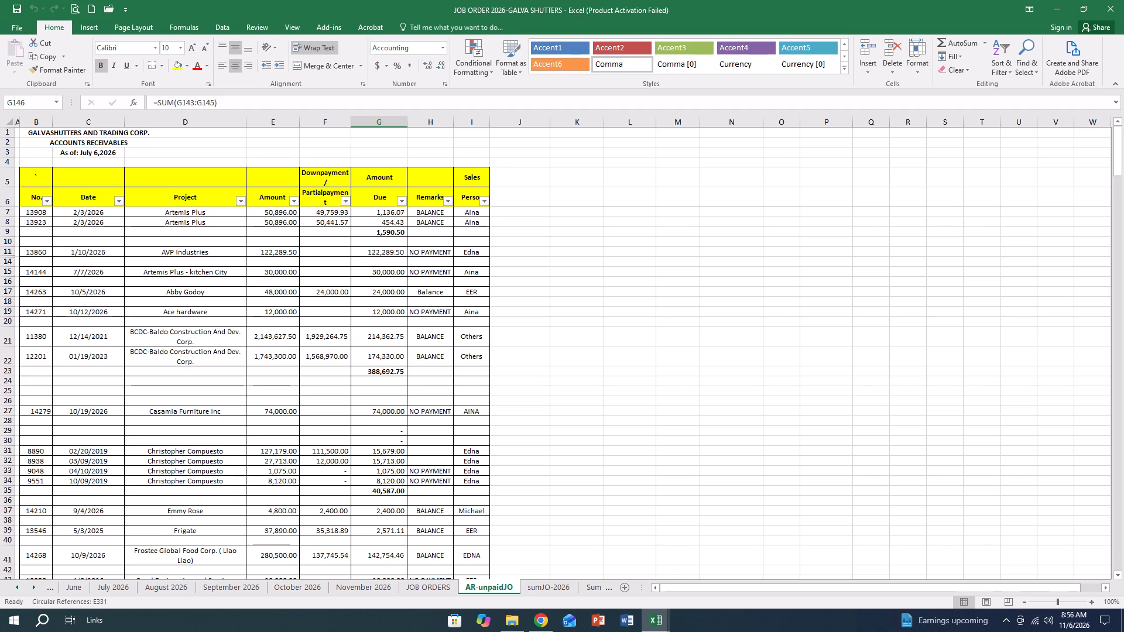
scroll(381, 475, down, 2)
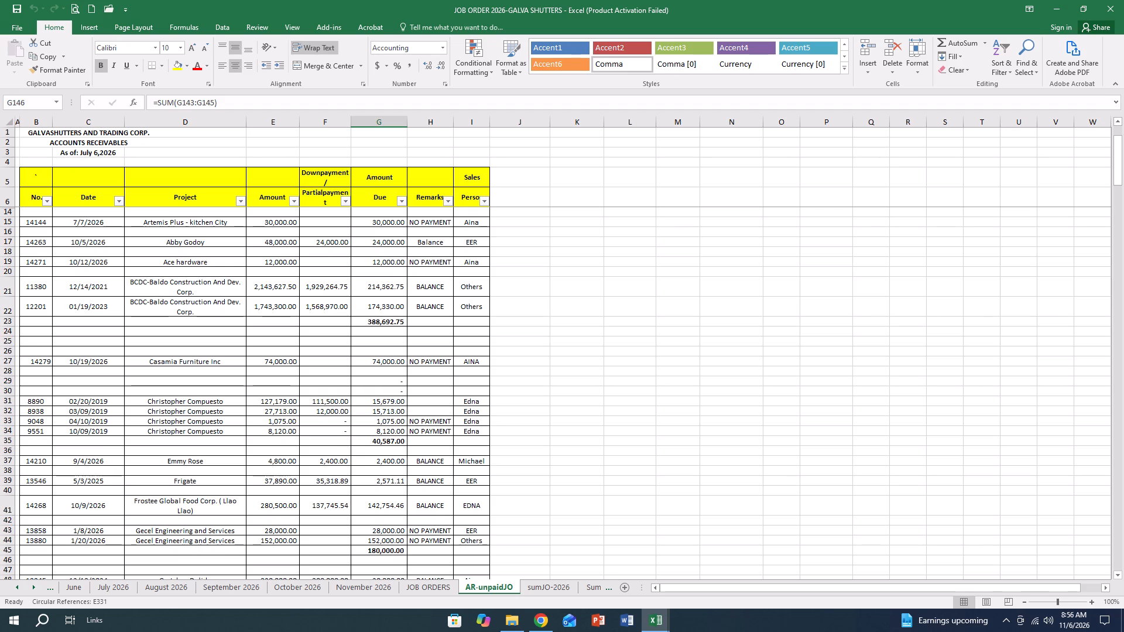
scroll(375, 400, down, 2)
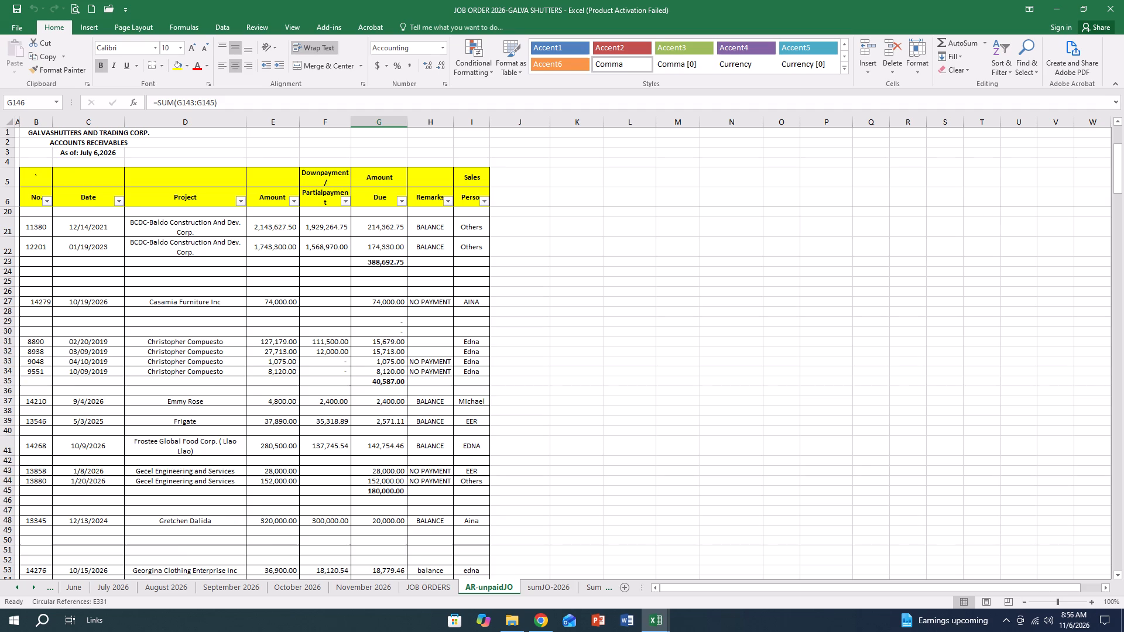
scroll(382, 384, up, 12)
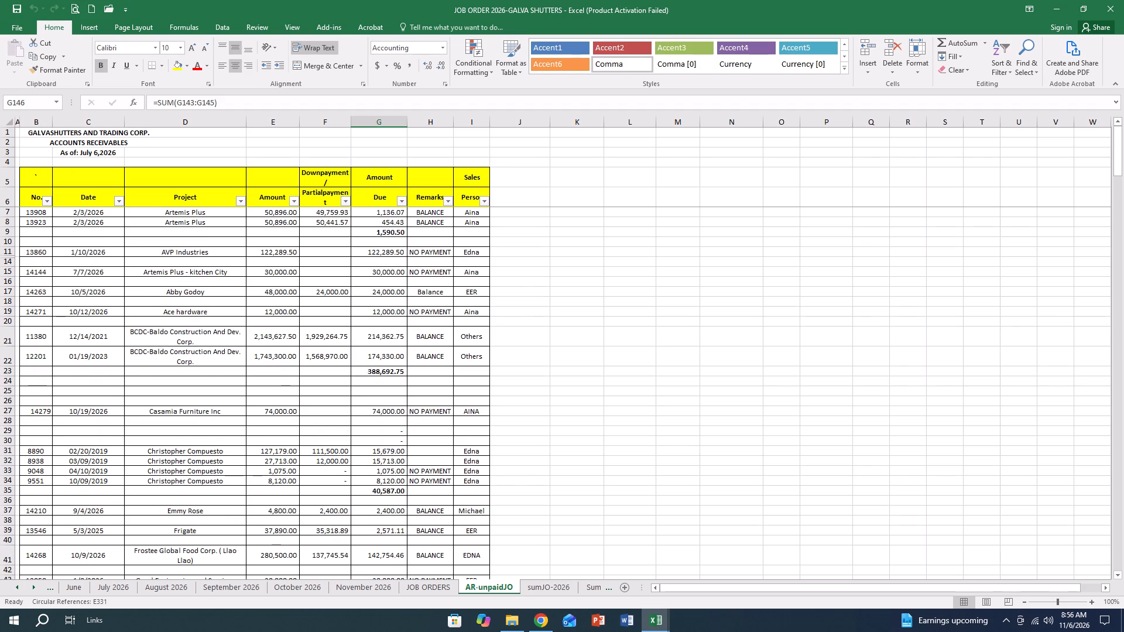
double_click(388, 231)
key(Escape)
key(Escape)
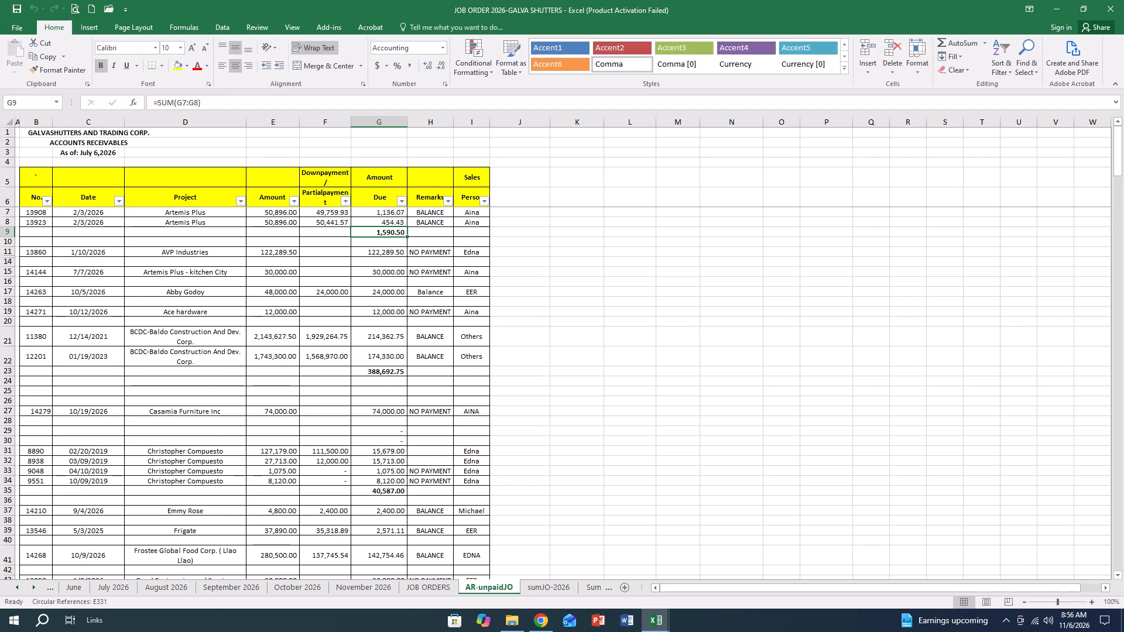
key(Escape)
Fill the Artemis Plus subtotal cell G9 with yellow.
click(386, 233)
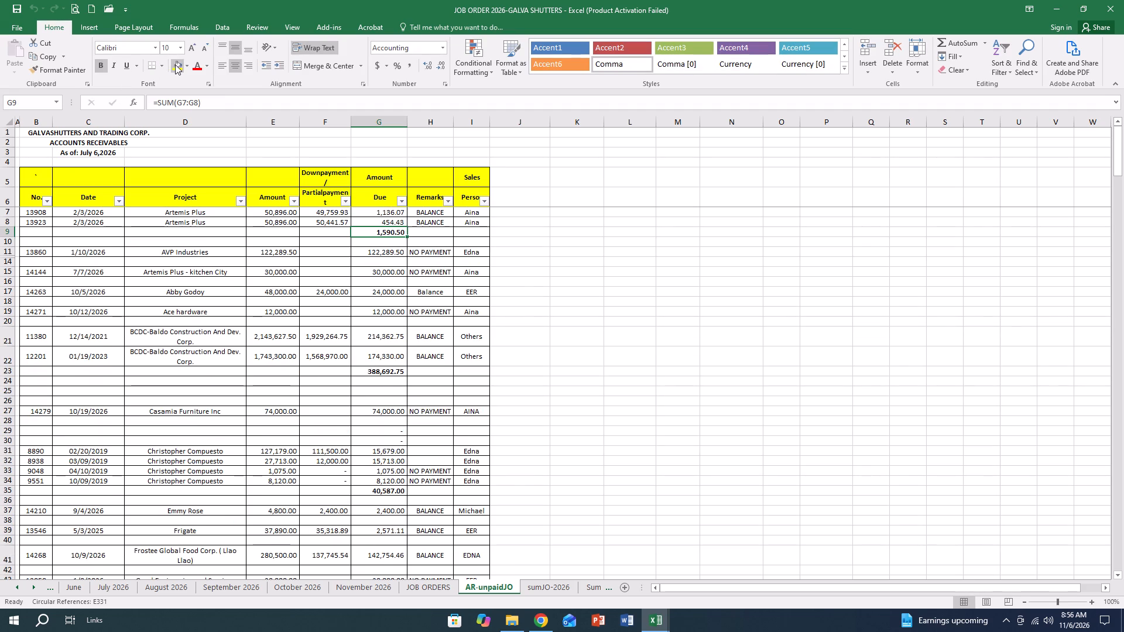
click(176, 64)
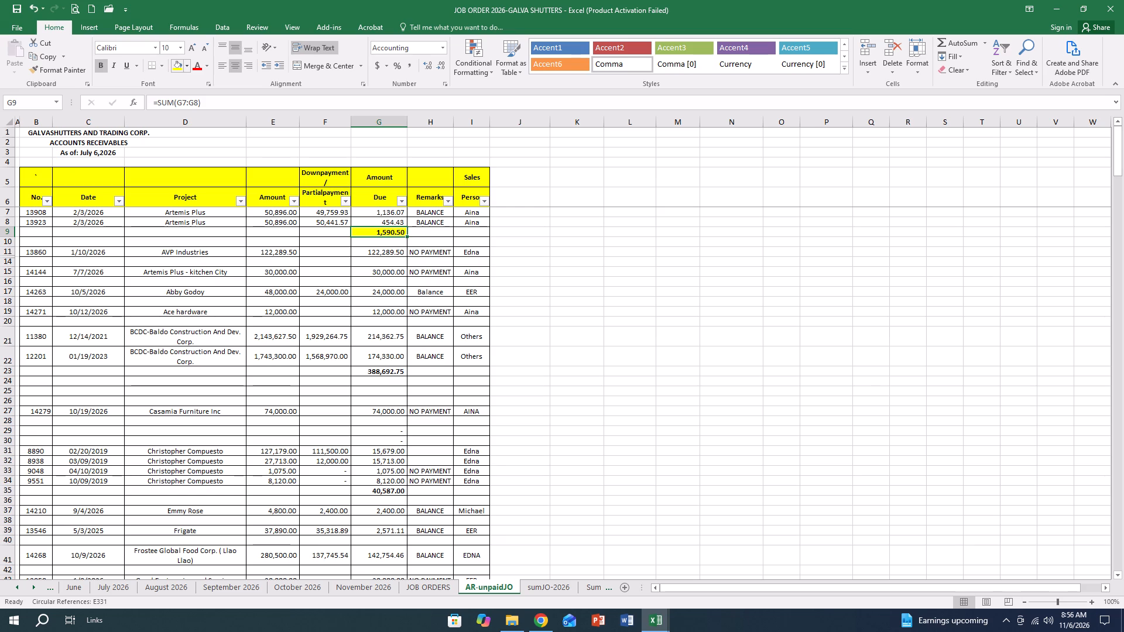
Check the formula behind the BCDC-Baldo Construction subtotal in the Amount Due column.
double_click(379, 372)
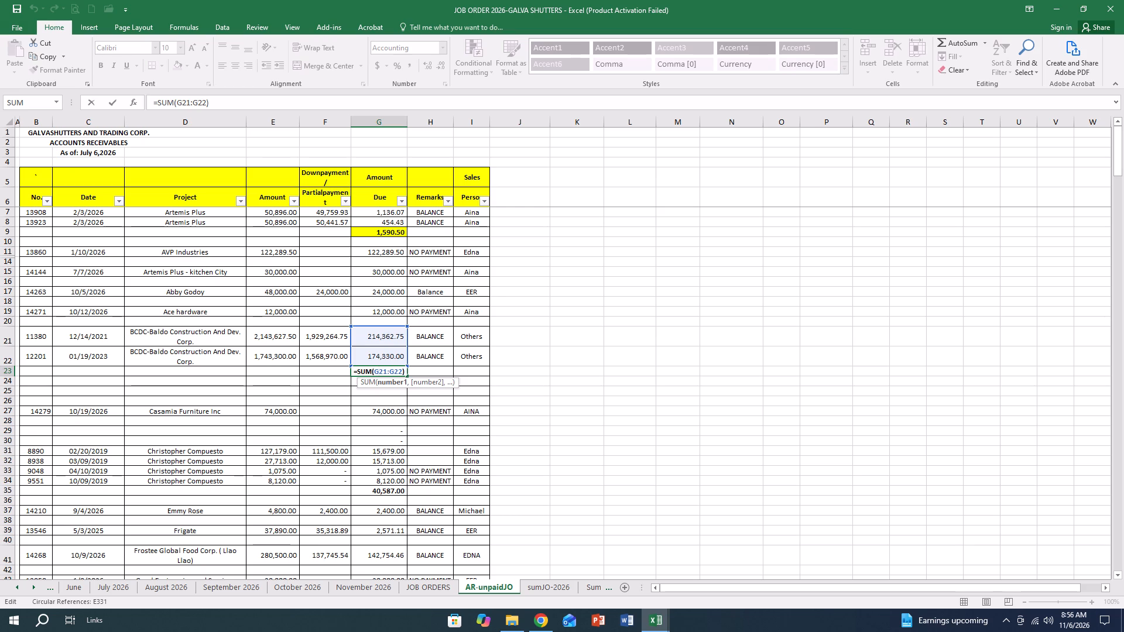
key(Escape)
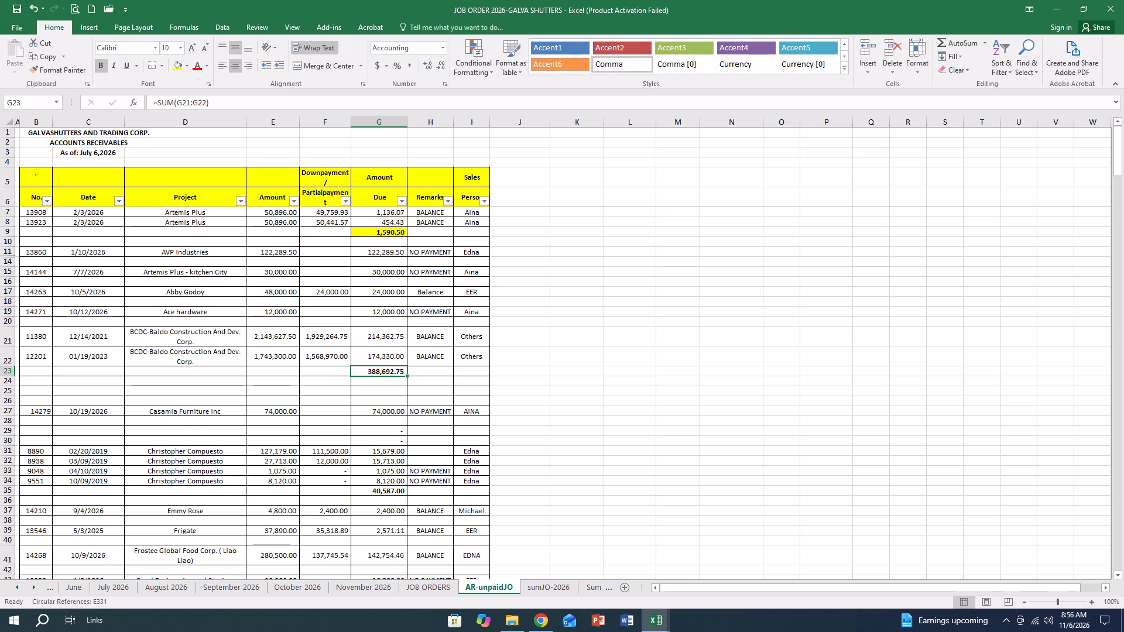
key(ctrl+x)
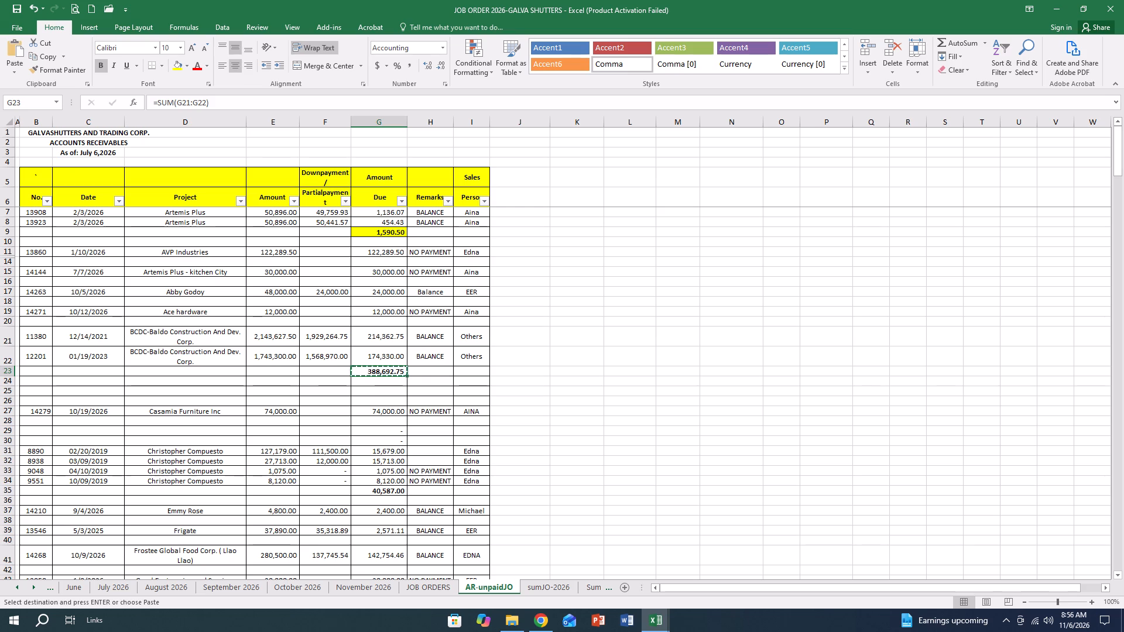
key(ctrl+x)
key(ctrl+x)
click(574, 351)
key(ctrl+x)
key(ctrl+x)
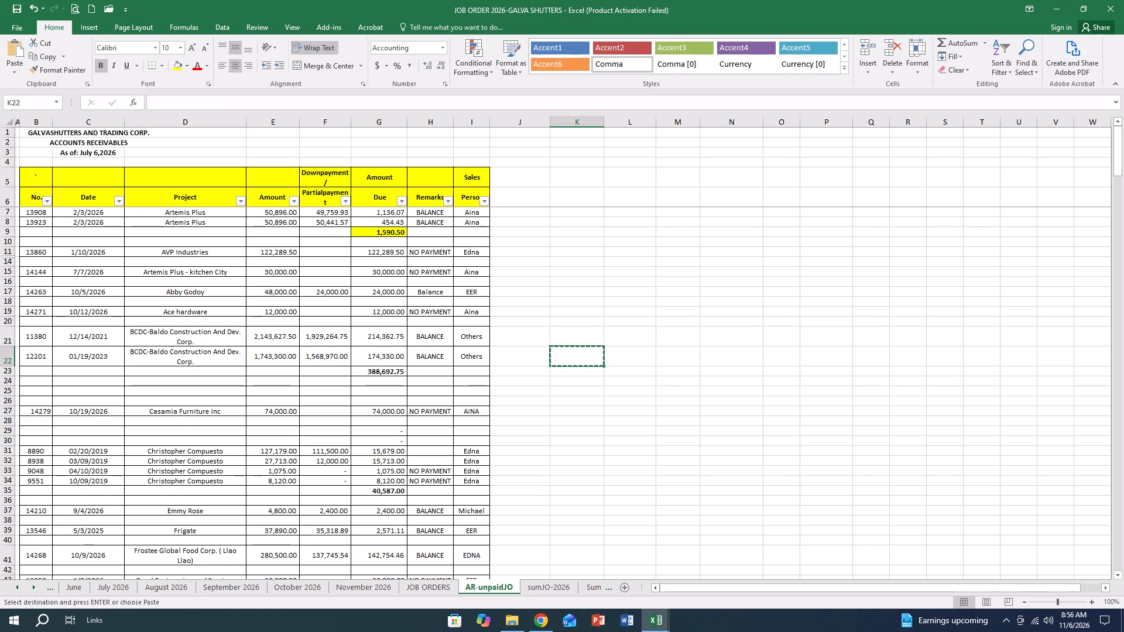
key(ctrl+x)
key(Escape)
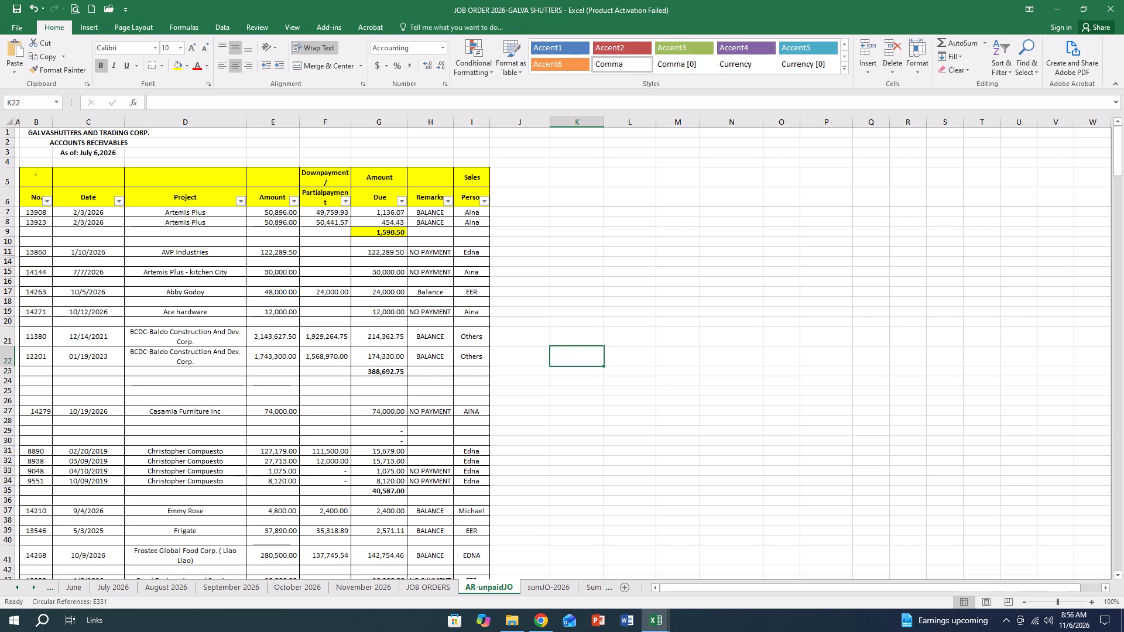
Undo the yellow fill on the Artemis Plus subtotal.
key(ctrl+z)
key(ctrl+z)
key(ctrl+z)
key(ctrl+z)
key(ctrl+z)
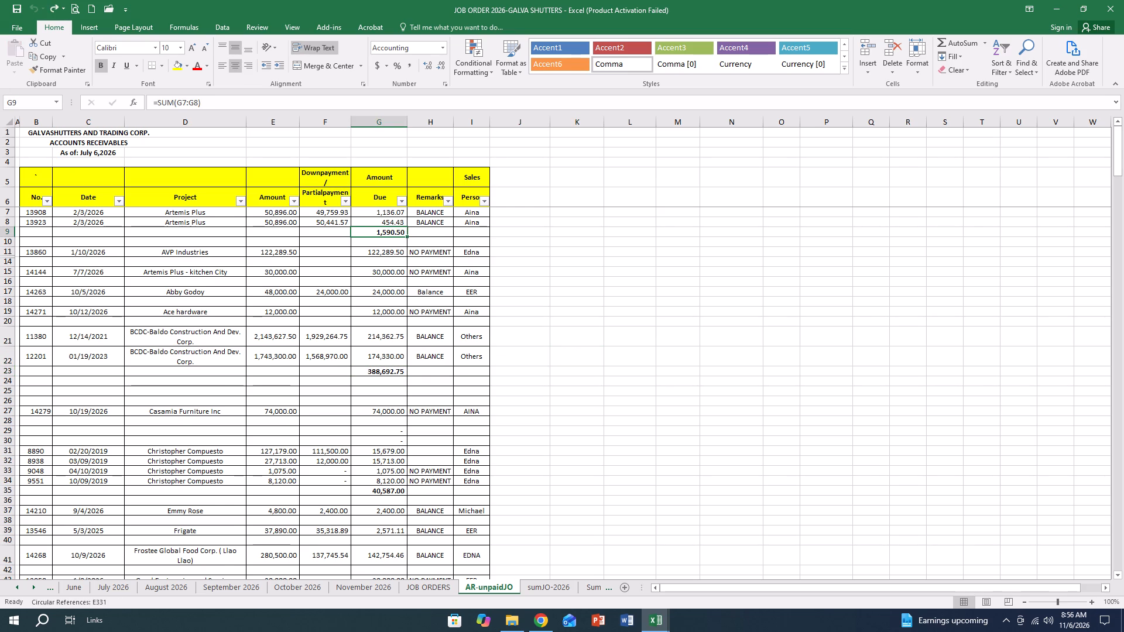
Look over the receivables list and its project subtotals down to the grand total, and return to the first entries.
scroll(392, 383, down, 18)
scroll(392, 383, down, 6)
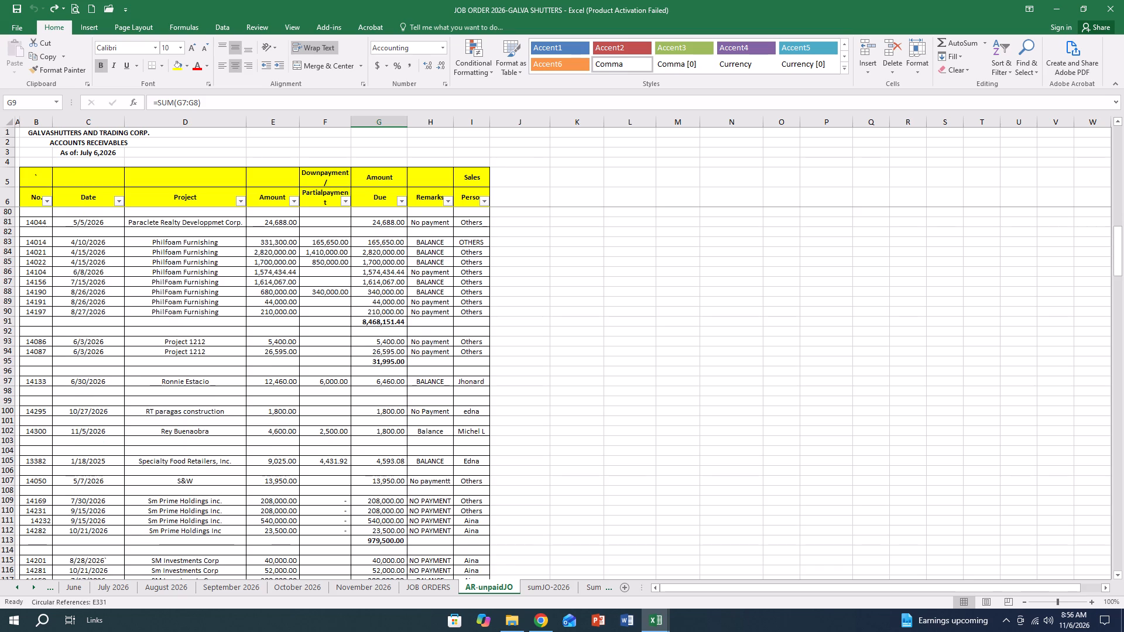
scroll(392, 382, down, 19)
scroll(392, 382, up, 6)
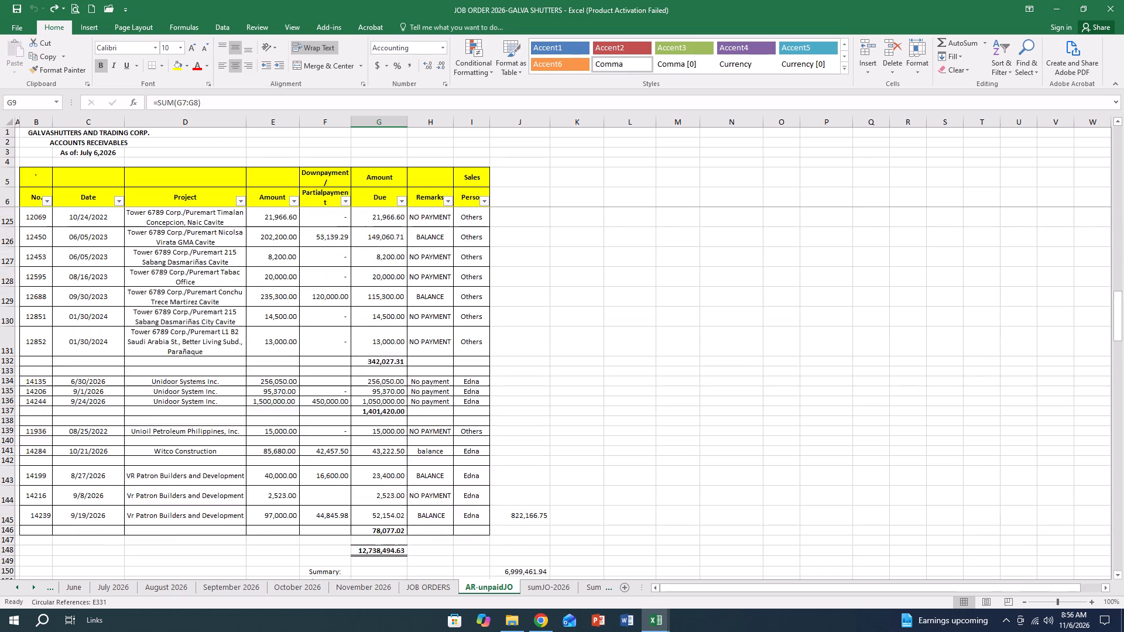
scroll(392, 382, up, 20)
scroll(392, 382, up, 20)
scroll(392, 382, up, 11)
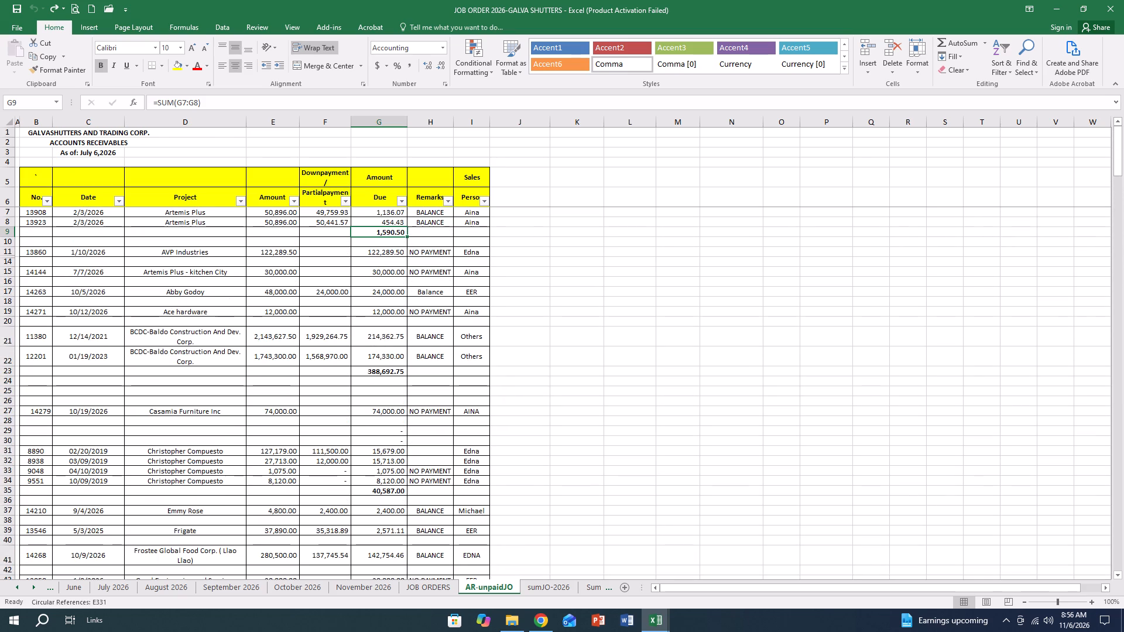
scroll(392, 382, up, 3)
click(601, 297)
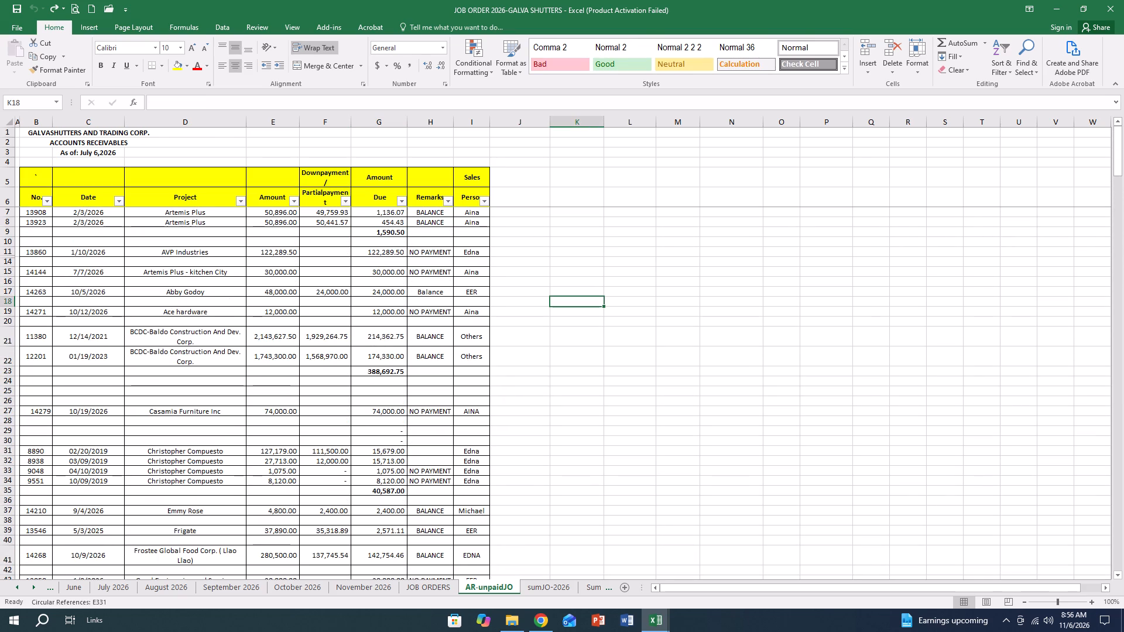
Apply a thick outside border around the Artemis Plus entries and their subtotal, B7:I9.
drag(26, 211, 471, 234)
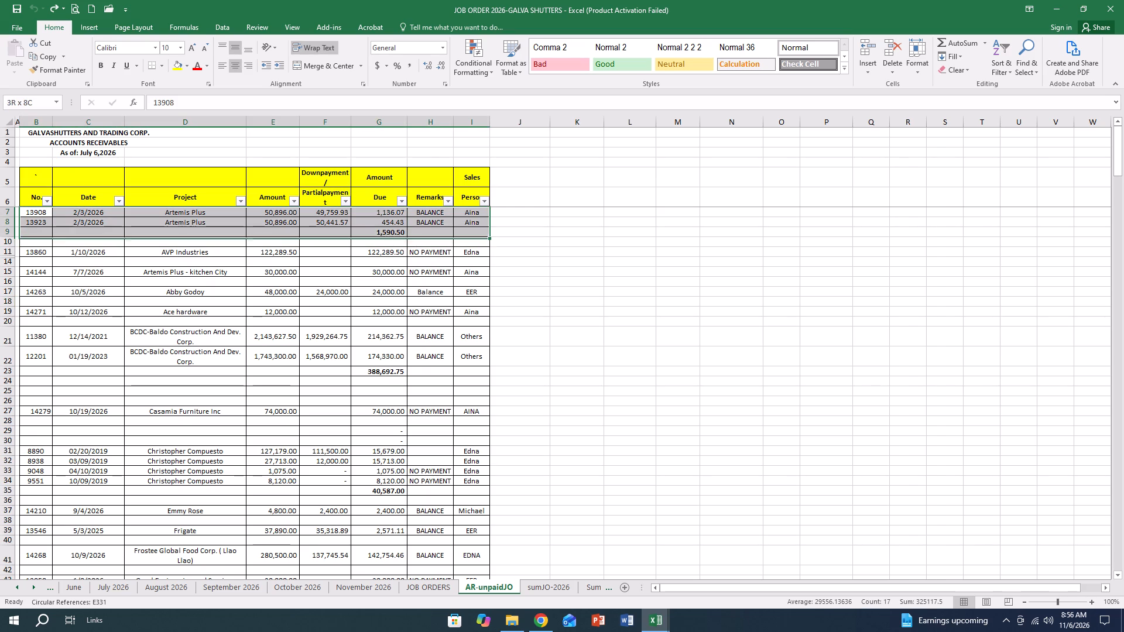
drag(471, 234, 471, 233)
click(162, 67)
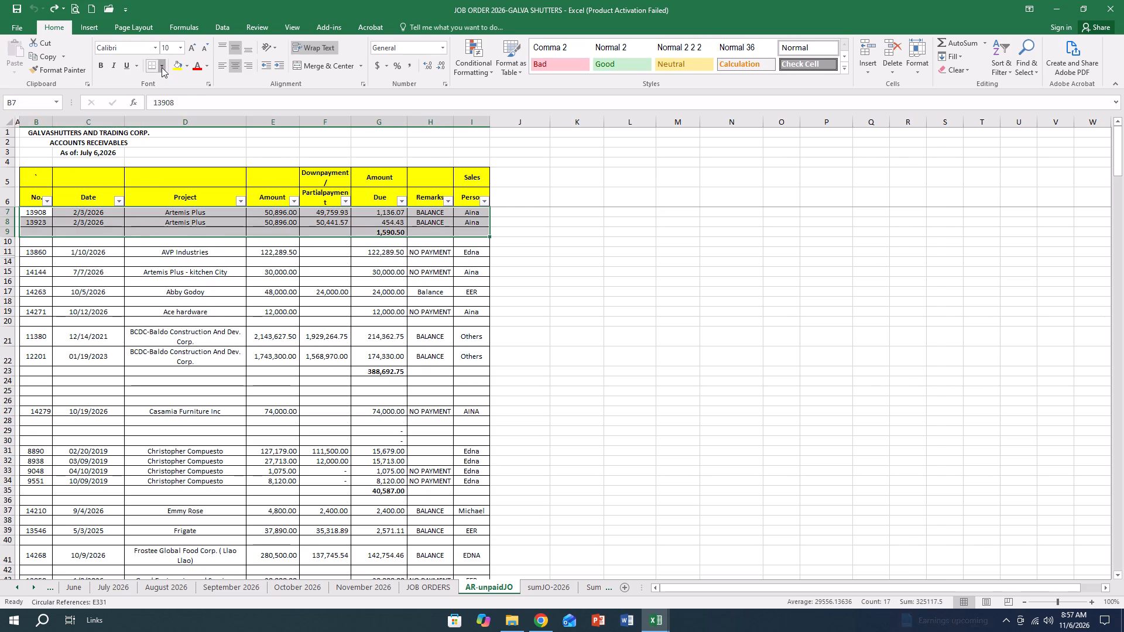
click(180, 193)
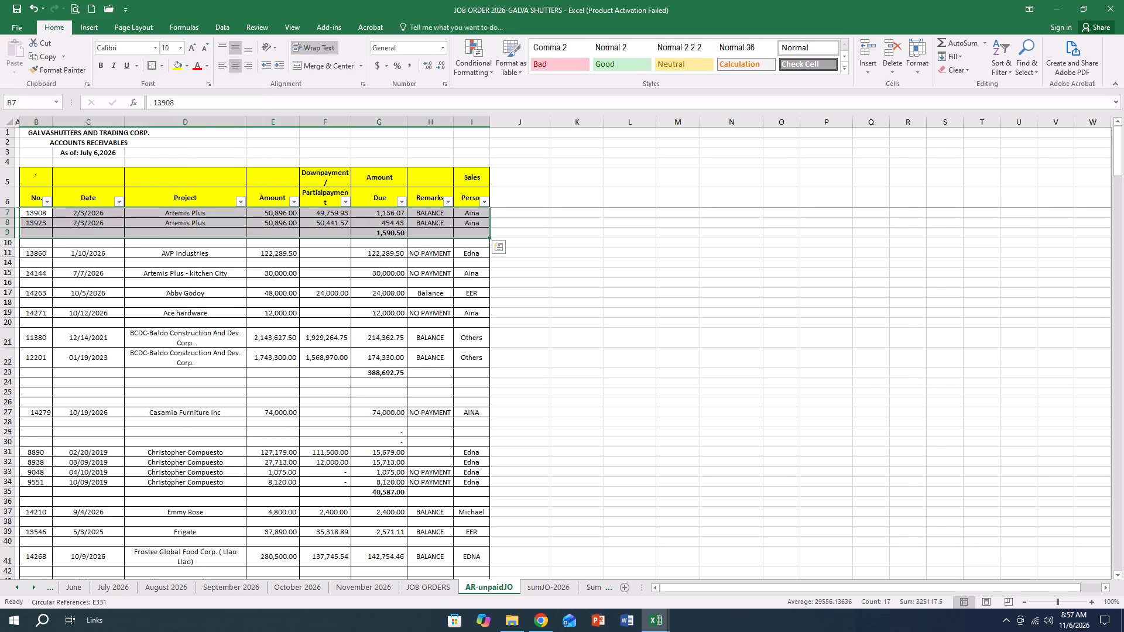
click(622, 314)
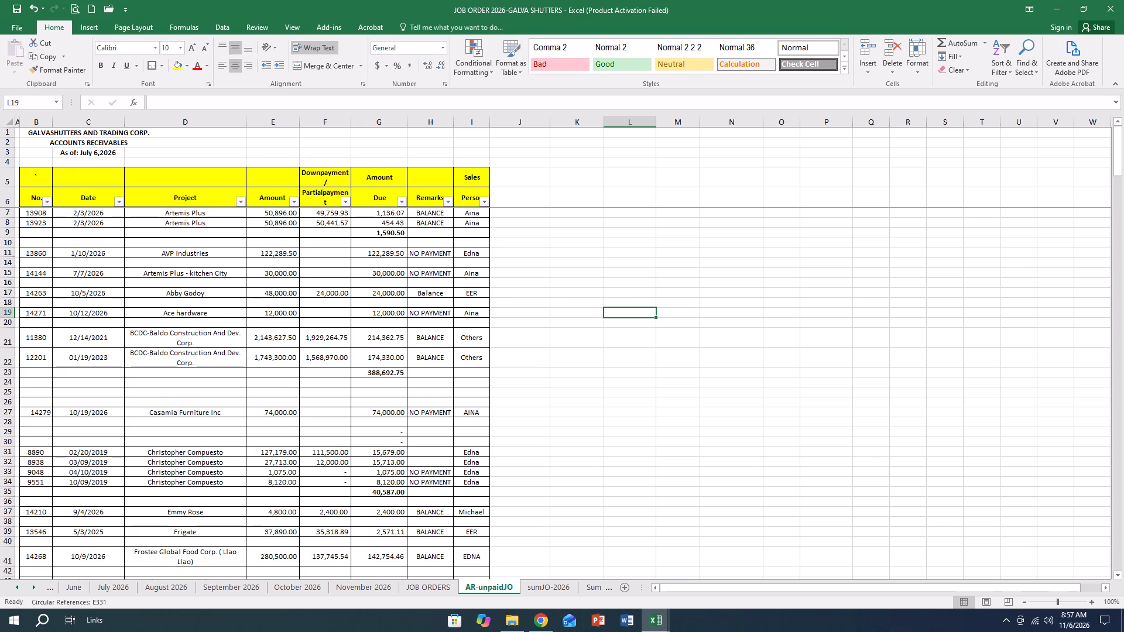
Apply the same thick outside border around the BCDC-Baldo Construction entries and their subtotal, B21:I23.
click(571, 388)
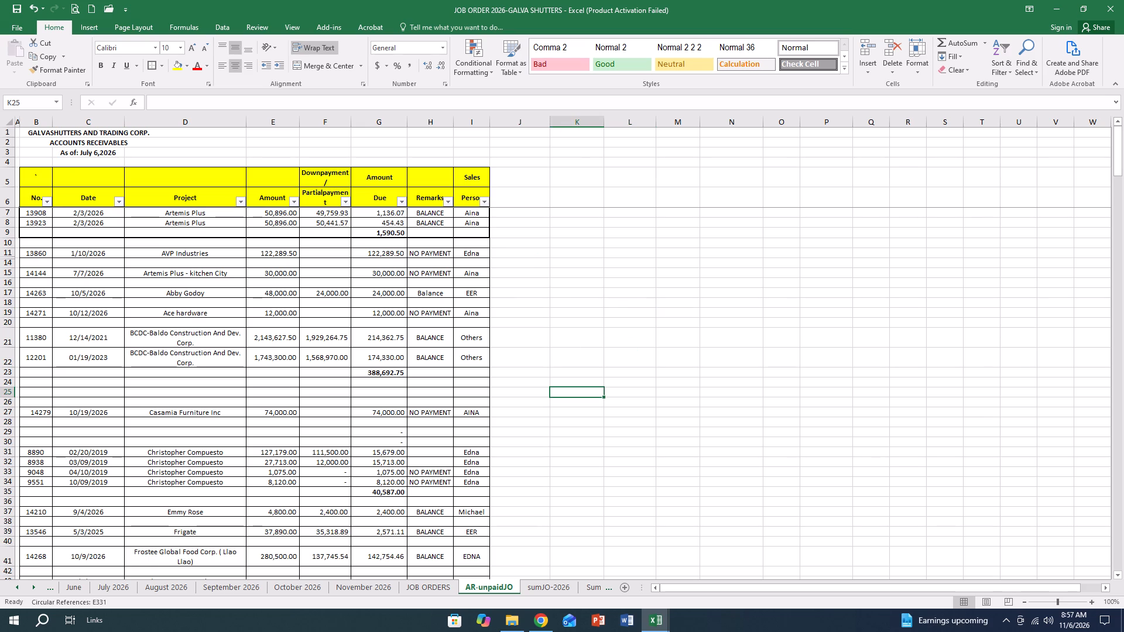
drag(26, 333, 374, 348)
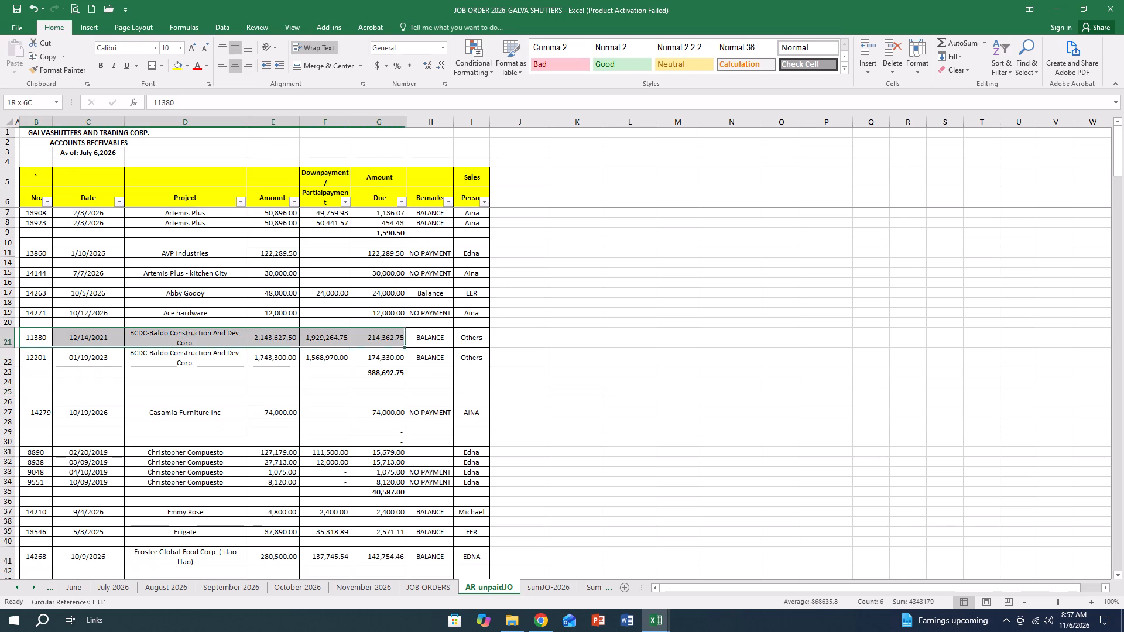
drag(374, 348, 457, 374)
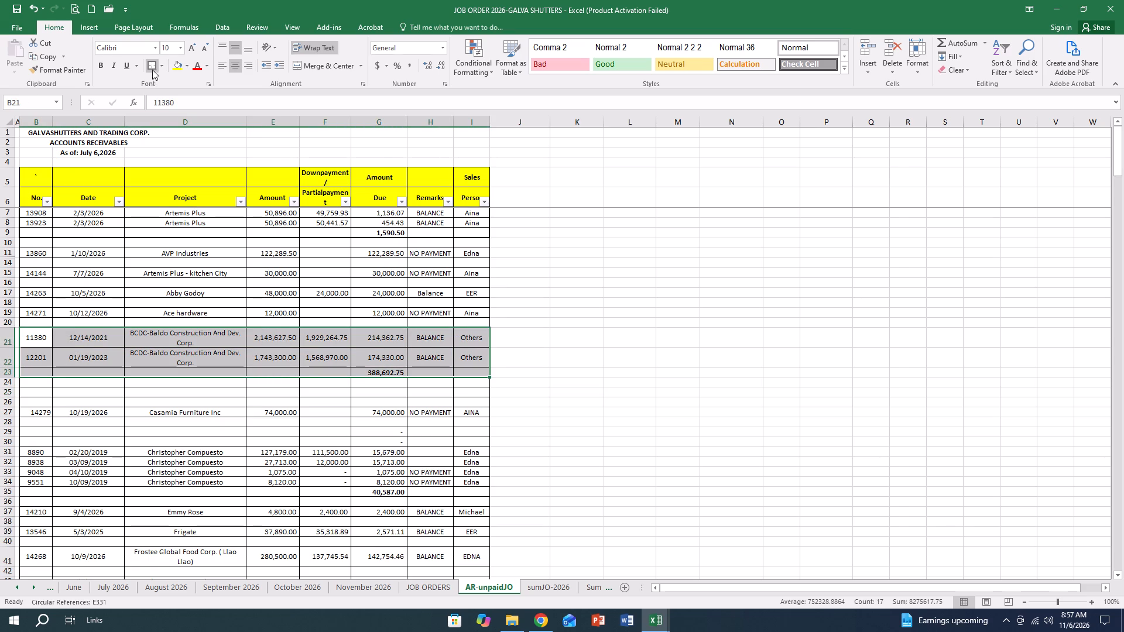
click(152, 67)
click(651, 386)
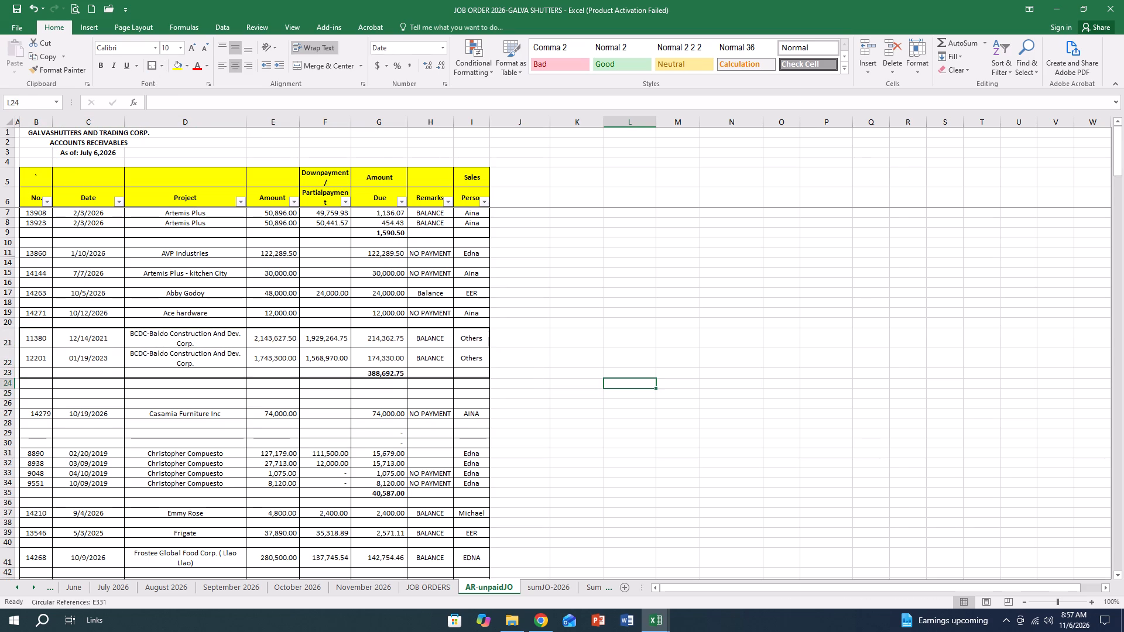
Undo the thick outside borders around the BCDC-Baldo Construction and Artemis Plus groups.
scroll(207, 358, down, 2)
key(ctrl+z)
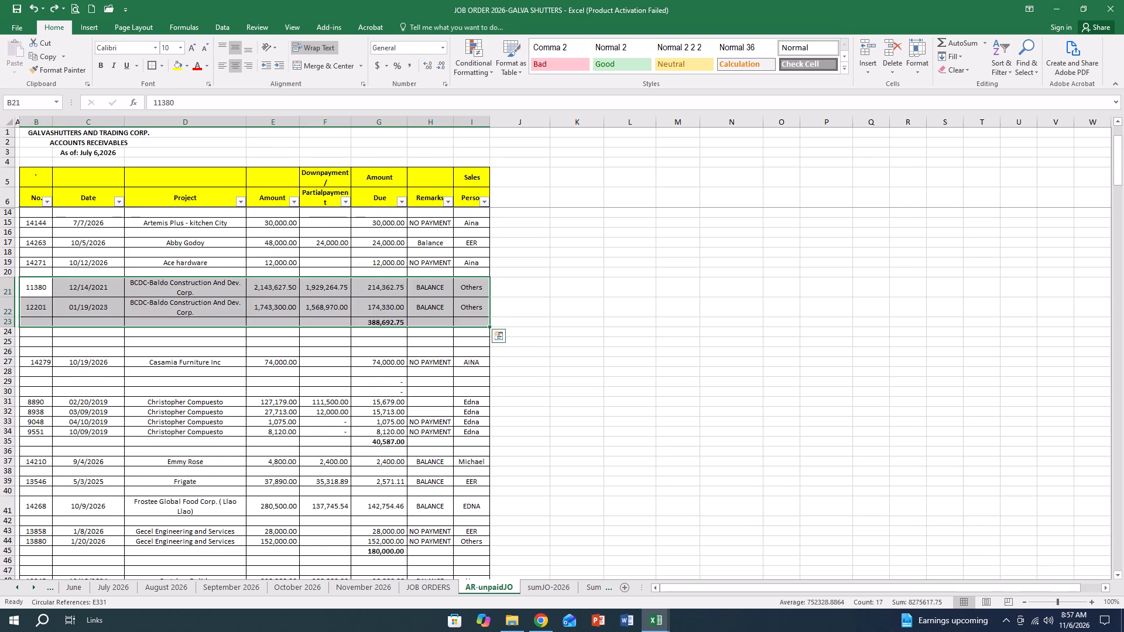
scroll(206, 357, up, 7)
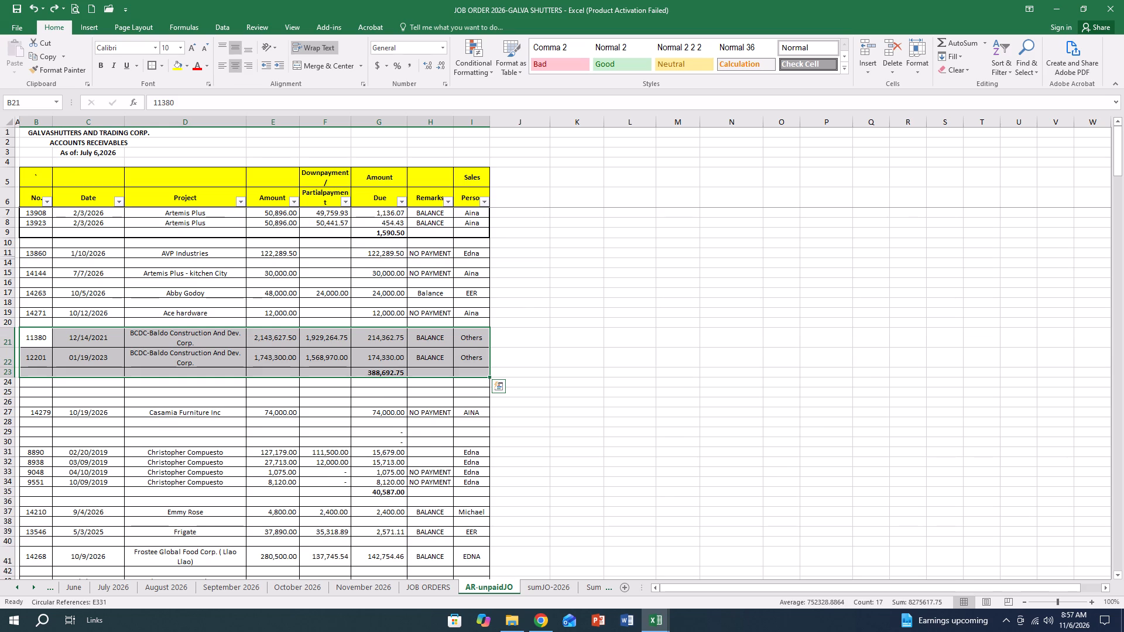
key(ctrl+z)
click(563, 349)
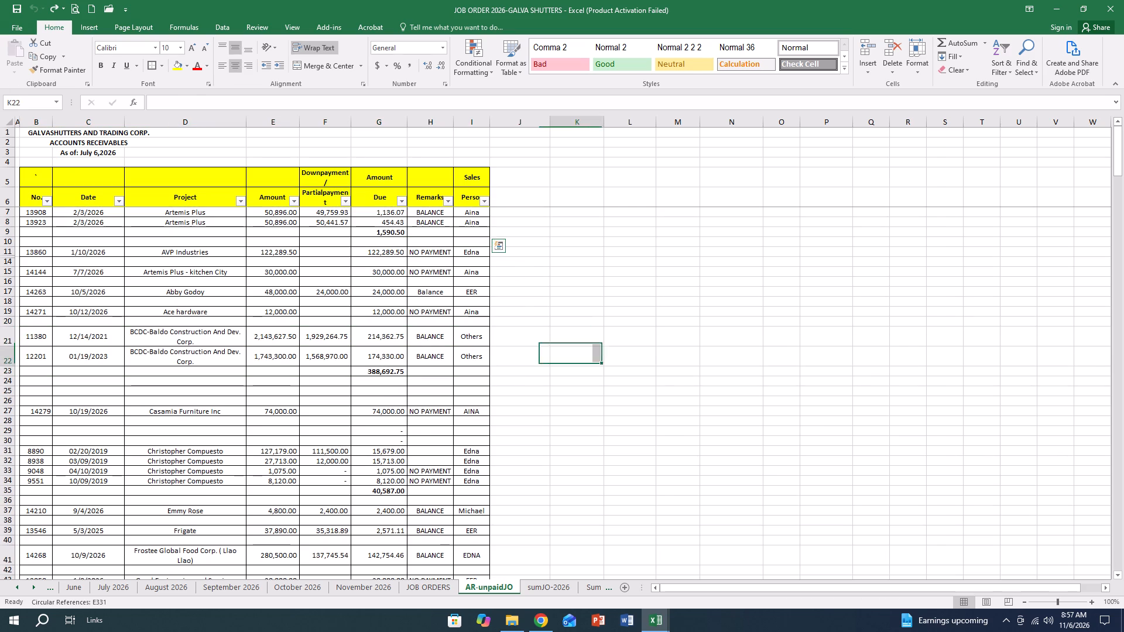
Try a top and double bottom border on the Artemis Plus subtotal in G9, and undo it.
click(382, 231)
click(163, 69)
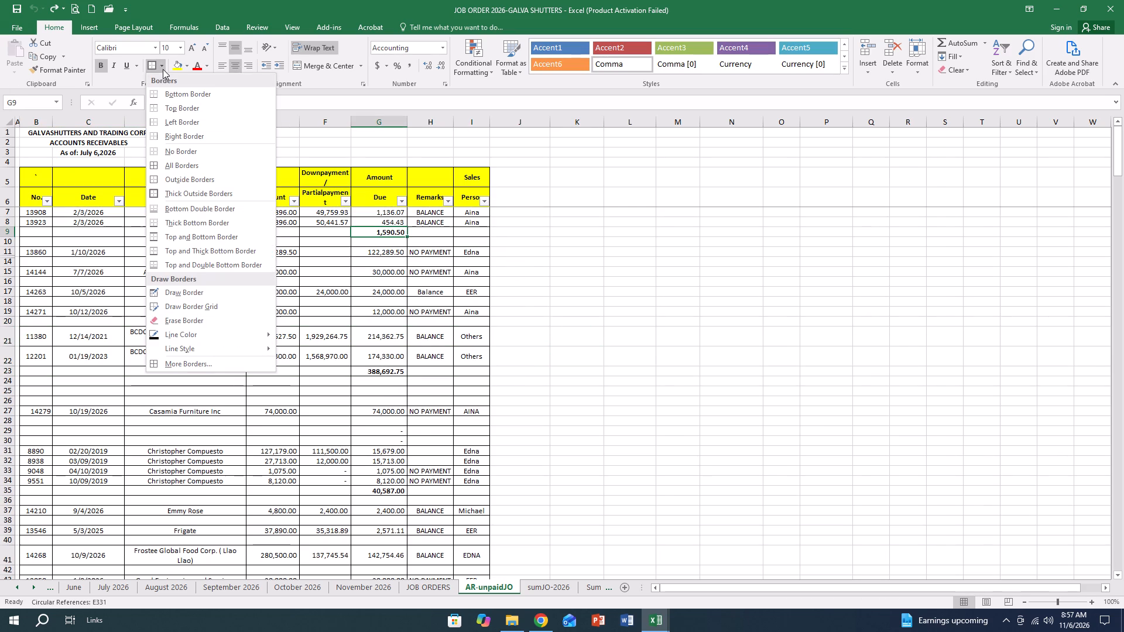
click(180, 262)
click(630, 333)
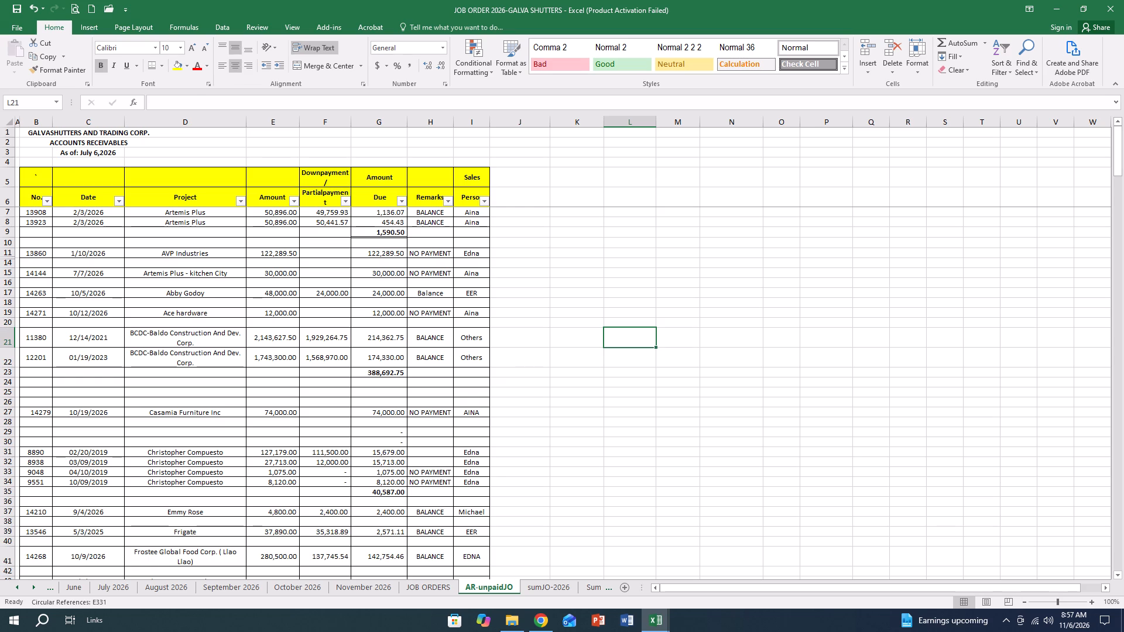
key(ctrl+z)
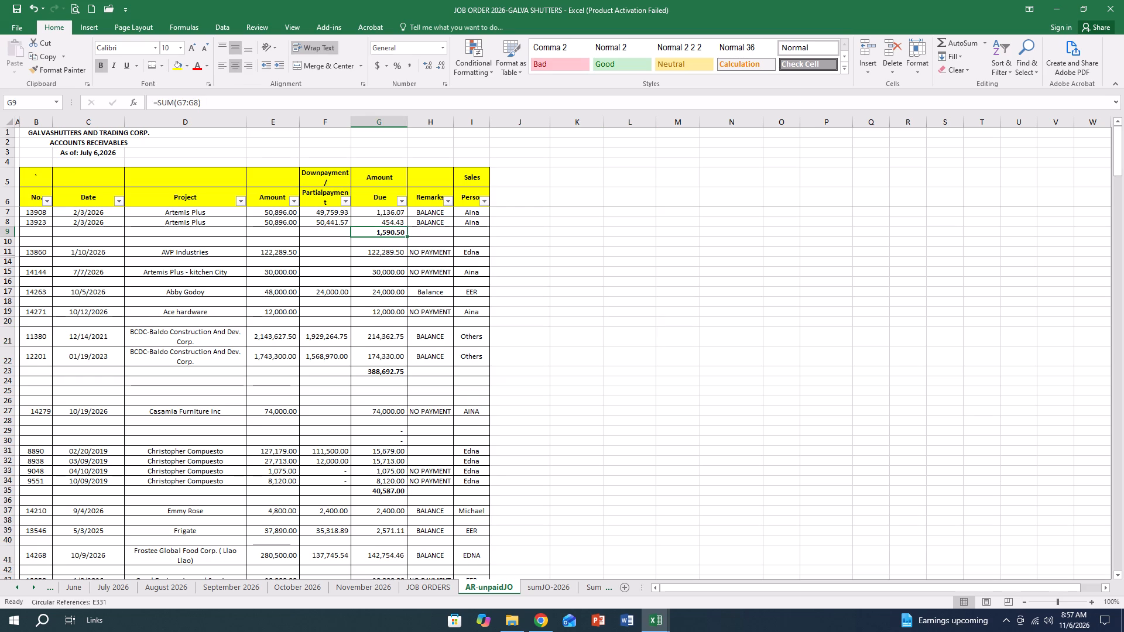
Apply a top and double bottom border to the Artemis Plus subtotal in G9.
click(375, 232)
click(605, 283)
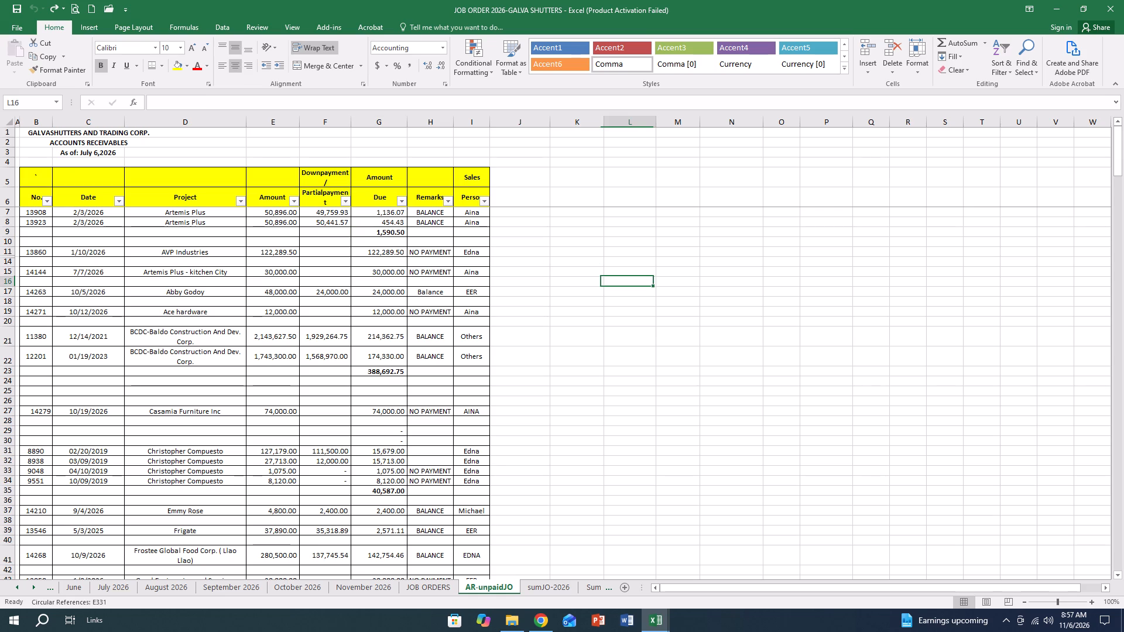
click(375, 233)
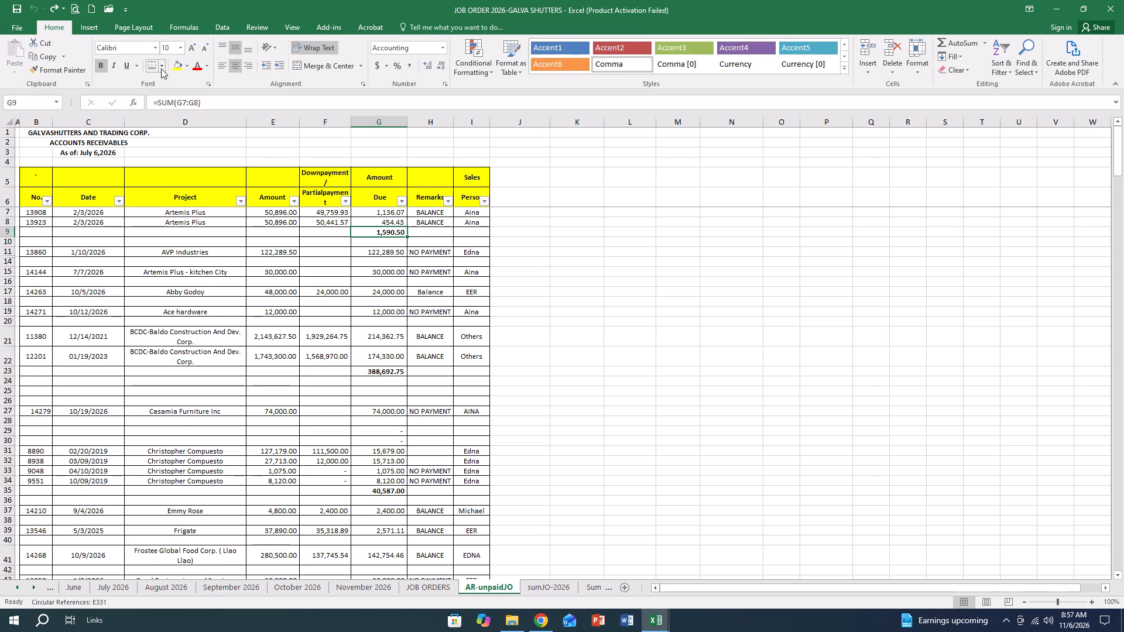
click(161, 68)
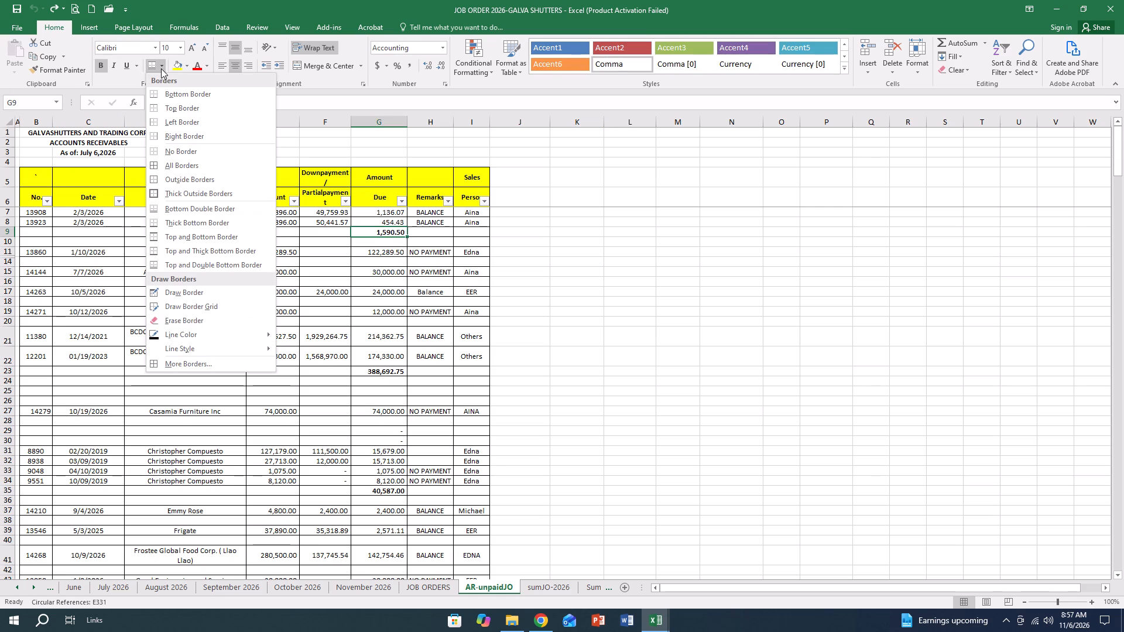
click(182, 267)
click(641, 360)
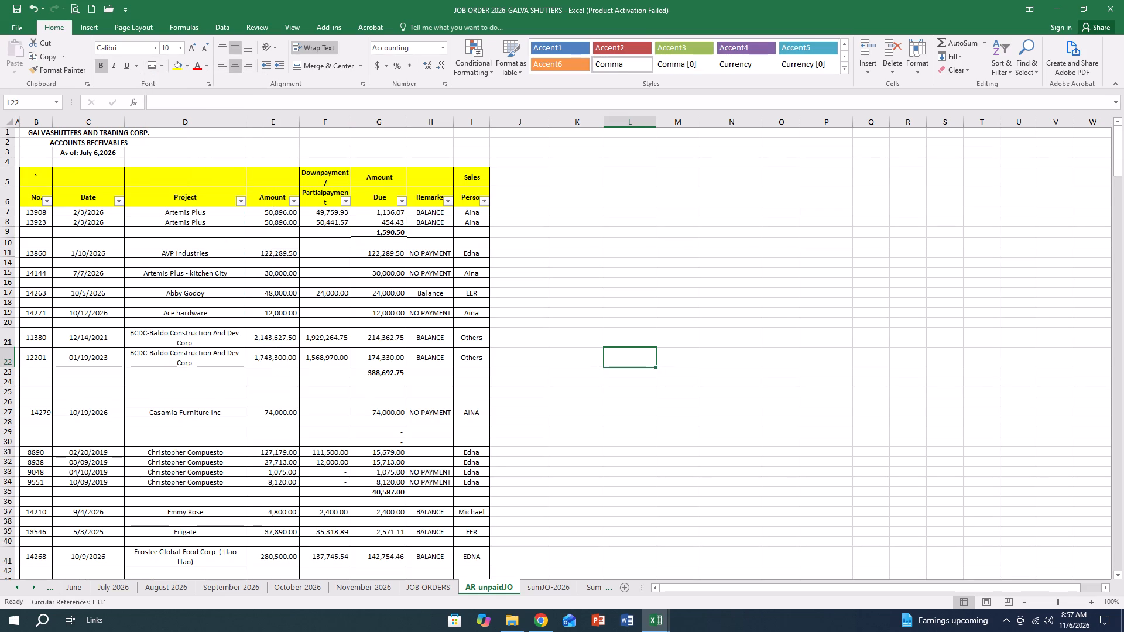
Apply the same top and double bottom border to the BCDC-Baldo Construction subtotal in G23.
click(371, 375)
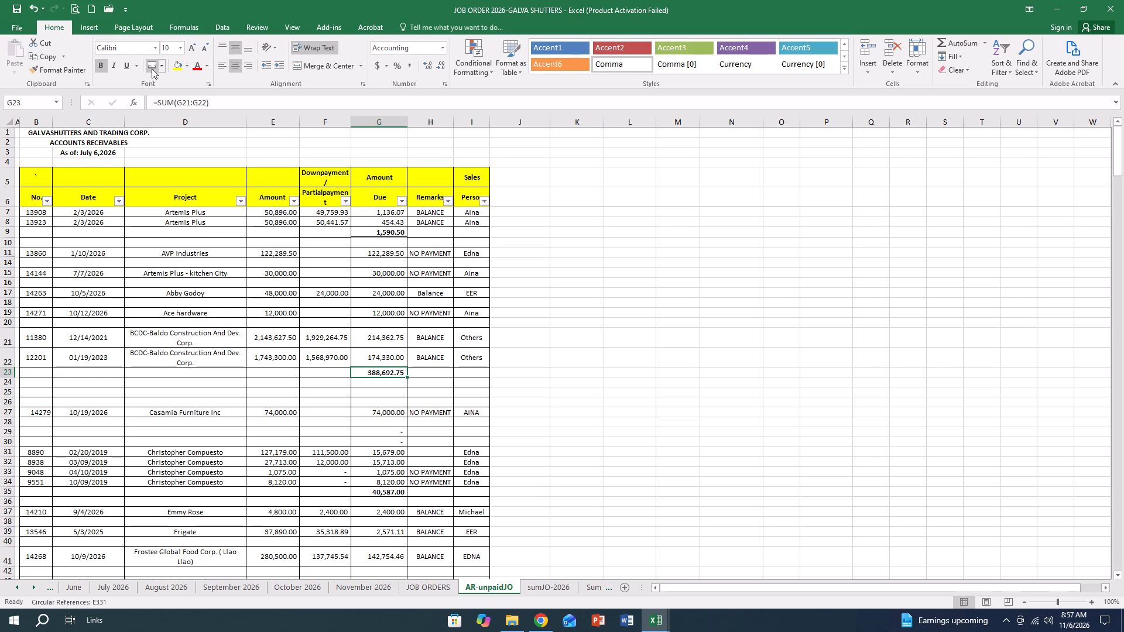
click(154, 63)
Apply the same top and double bottom border to the subtotal of the project entries in rows 31 to 34, cell G35.
scroll(512, 398, down, 1)
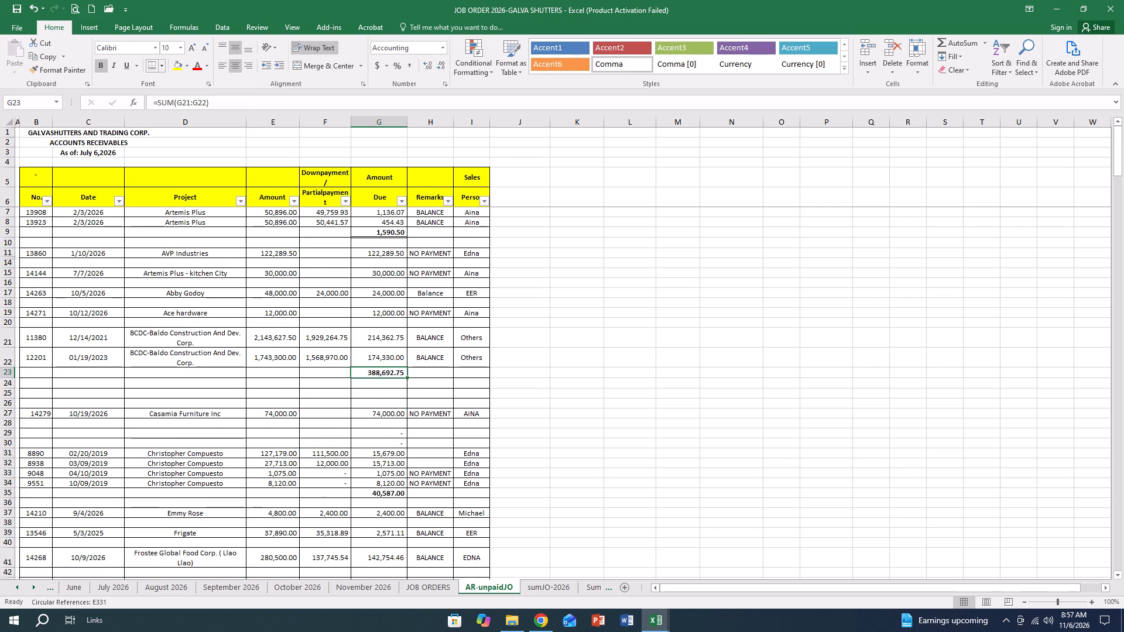
click(382, 383)
double_click(383, 465)
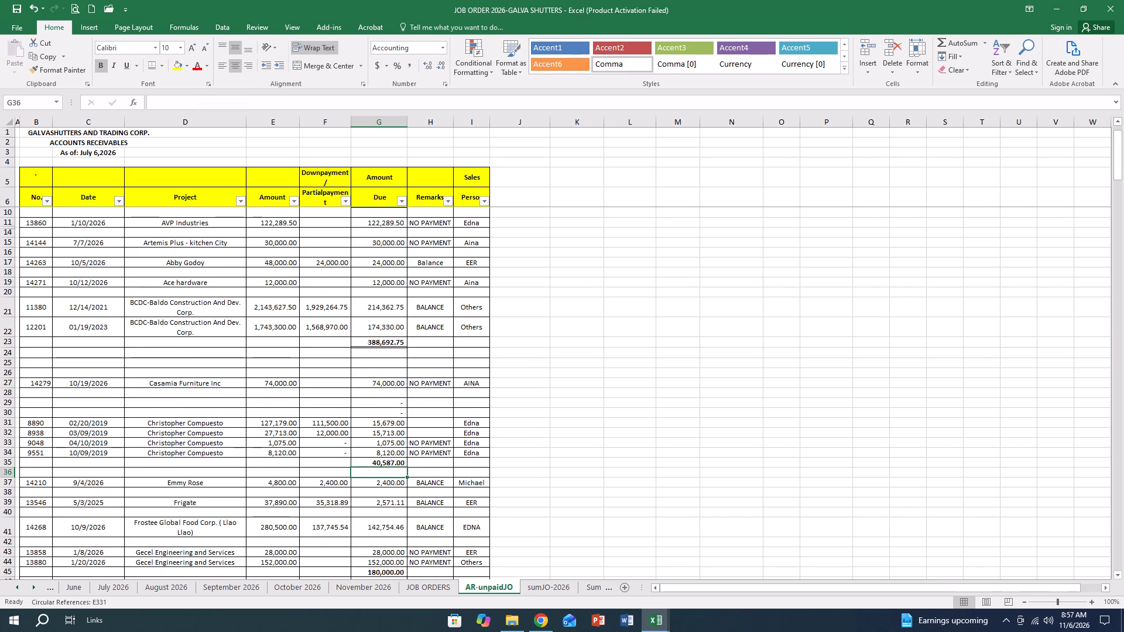
double_click(382, 464)
key(Escape)
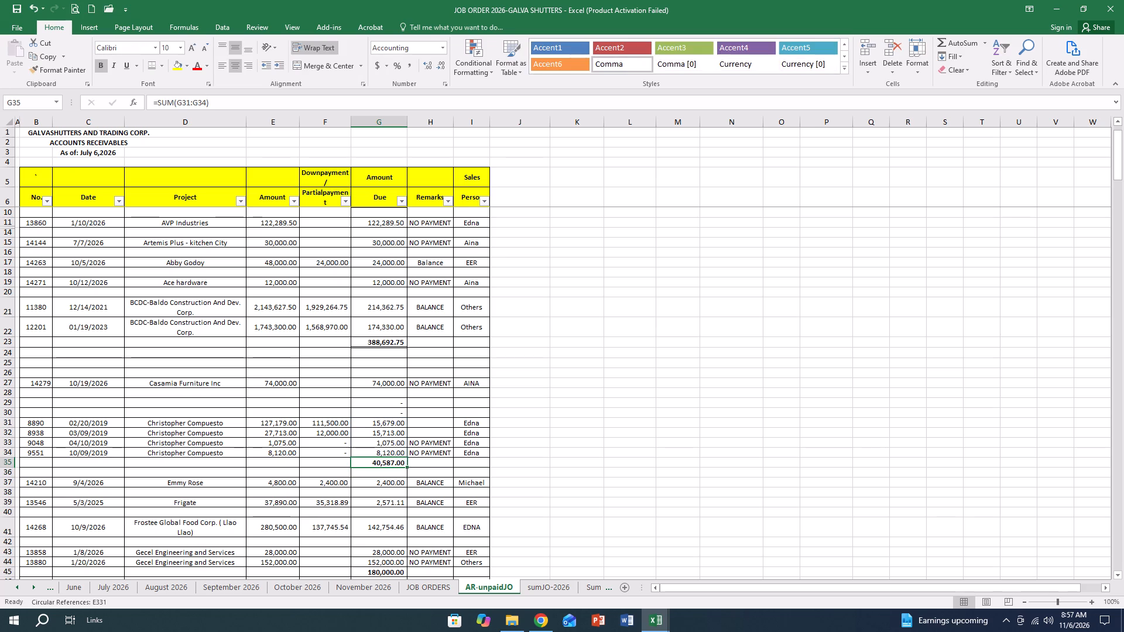
click(646, 482)
key(Escape)
click(381, 463)
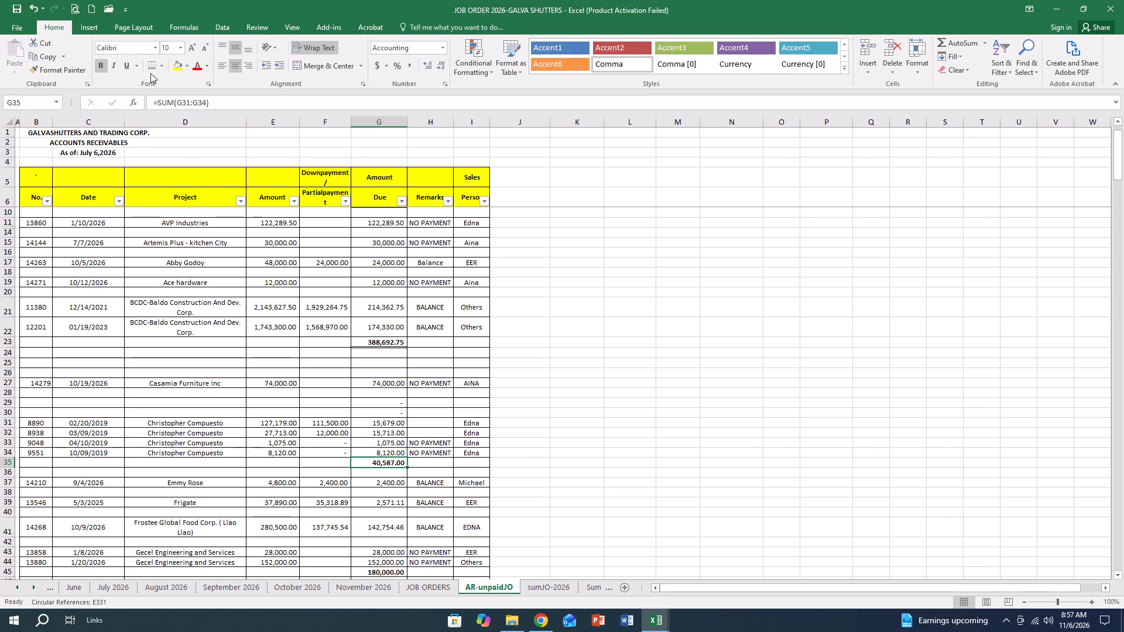
click(149, 67)
scroll(364, 329, down, 4)
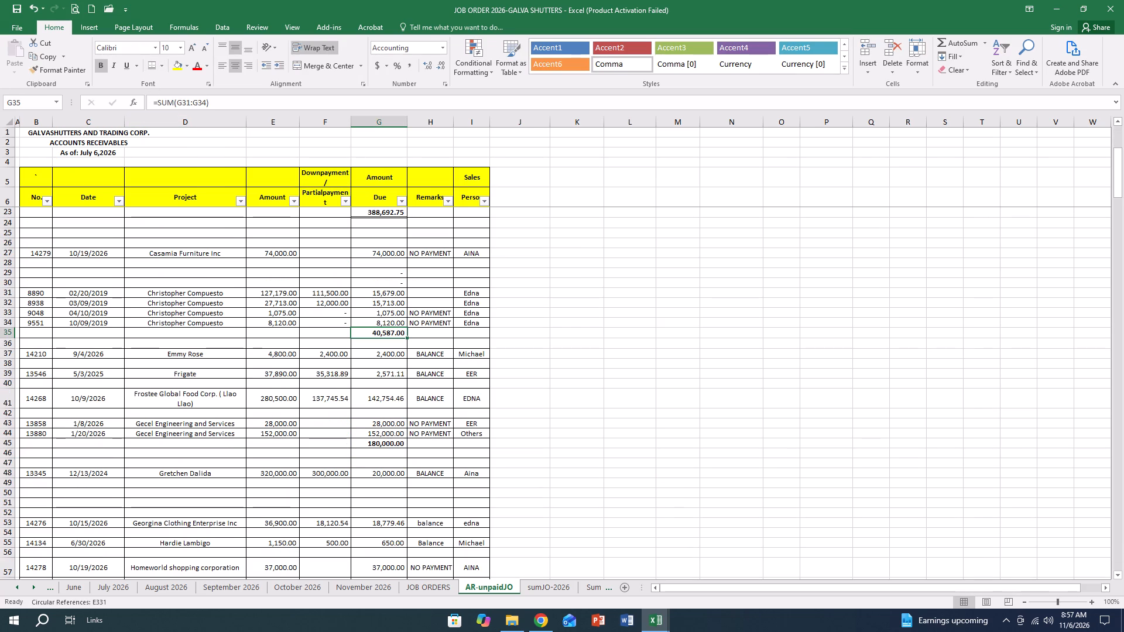
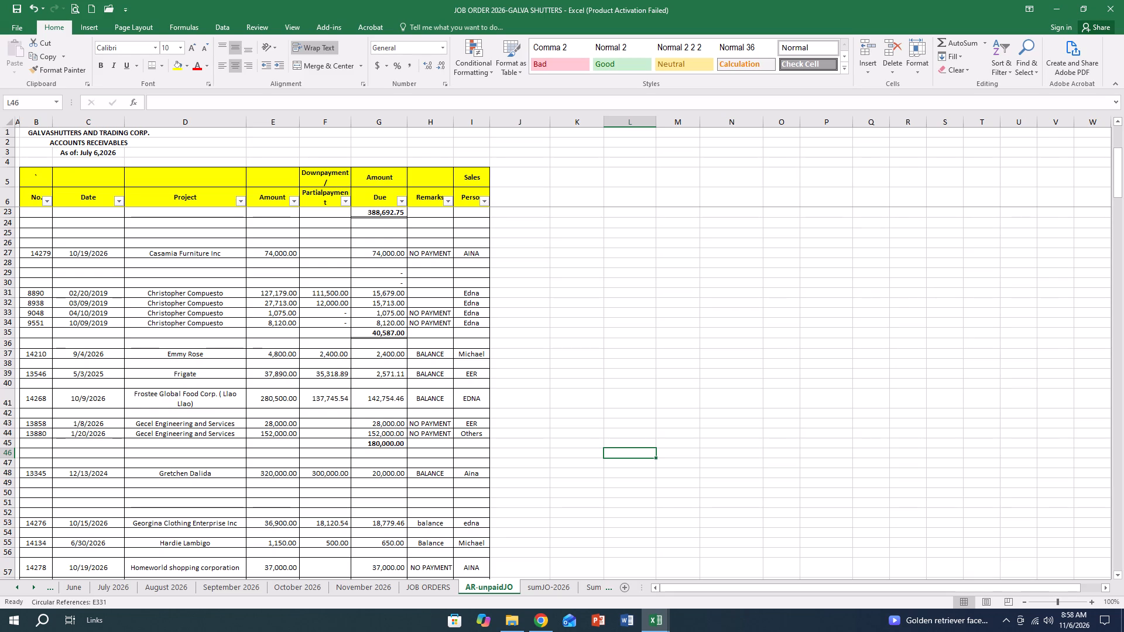
Check the Gecel Engineering and Services subtotal formula in G45 and apply the same top and double bottom border to the cell.
double_click(381, 446)
double_click(382, 445)
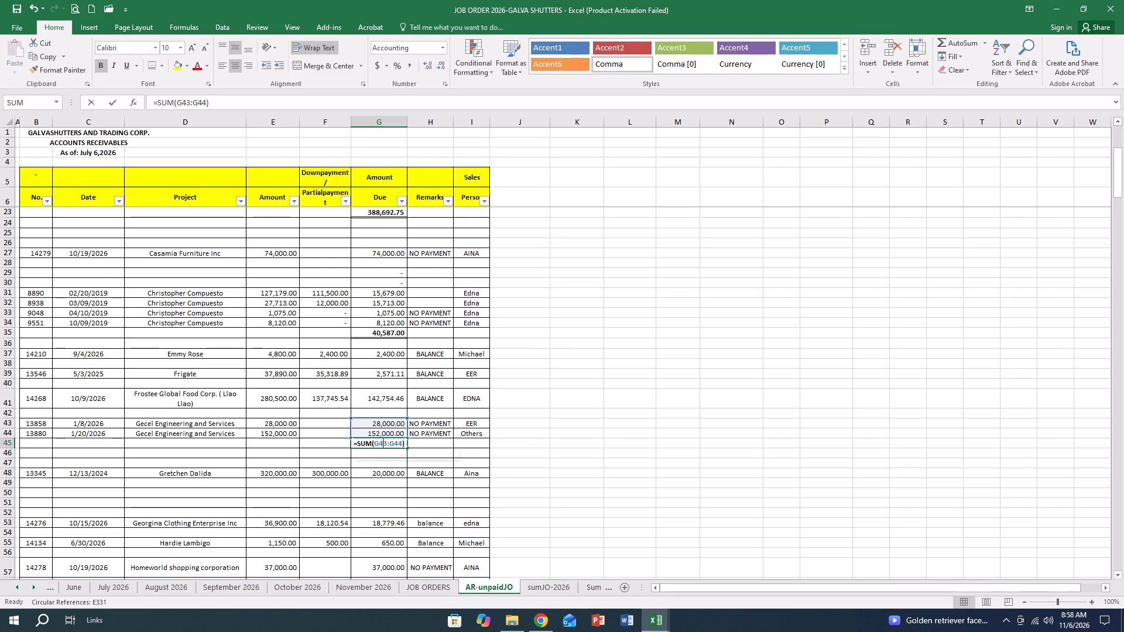
key(Escape)
key(Escape)
click(389, 442)
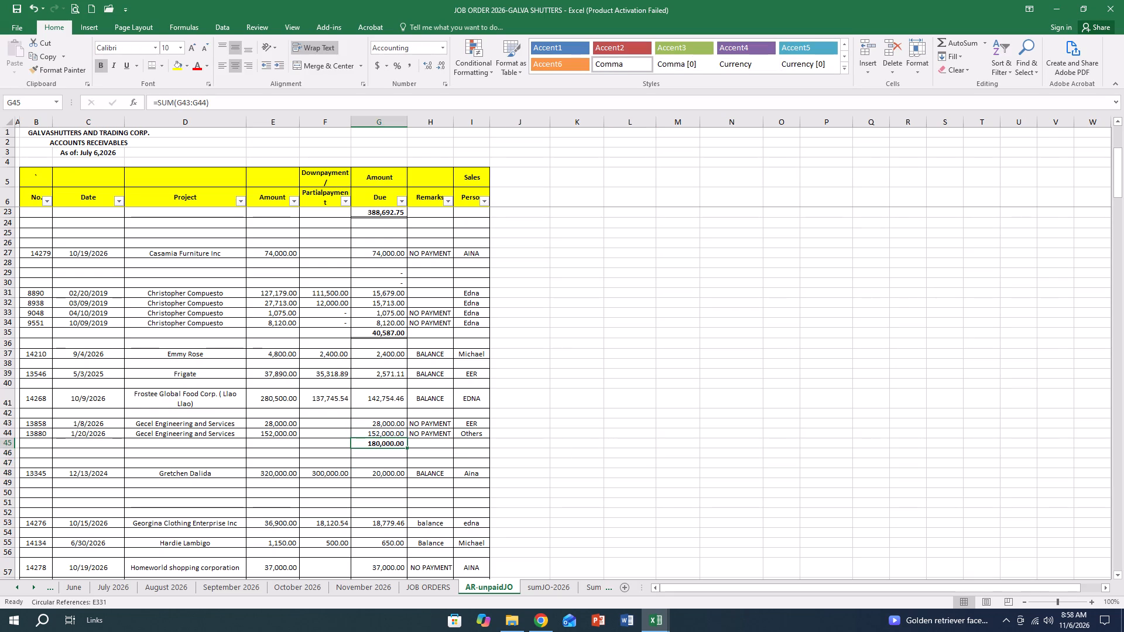
click(153, 71)
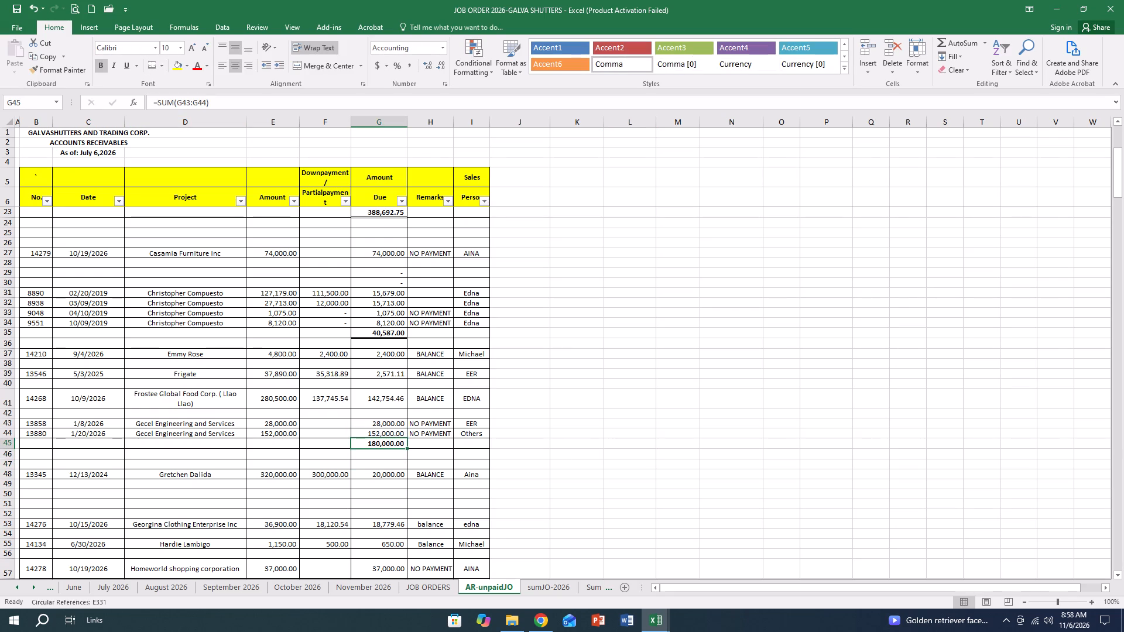
Check the Landers Angeles subtotal formula in G65 and apply the same top and double bottom border to the cell.
scroll(364, 401, down, 3)
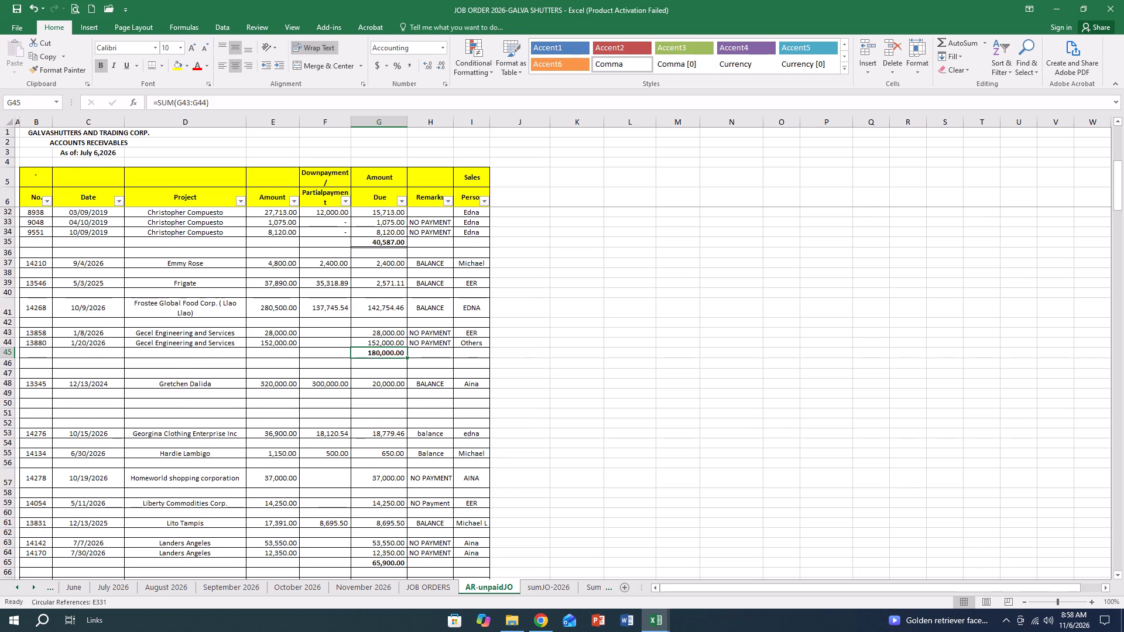
scroll(391, 408, down, 1)
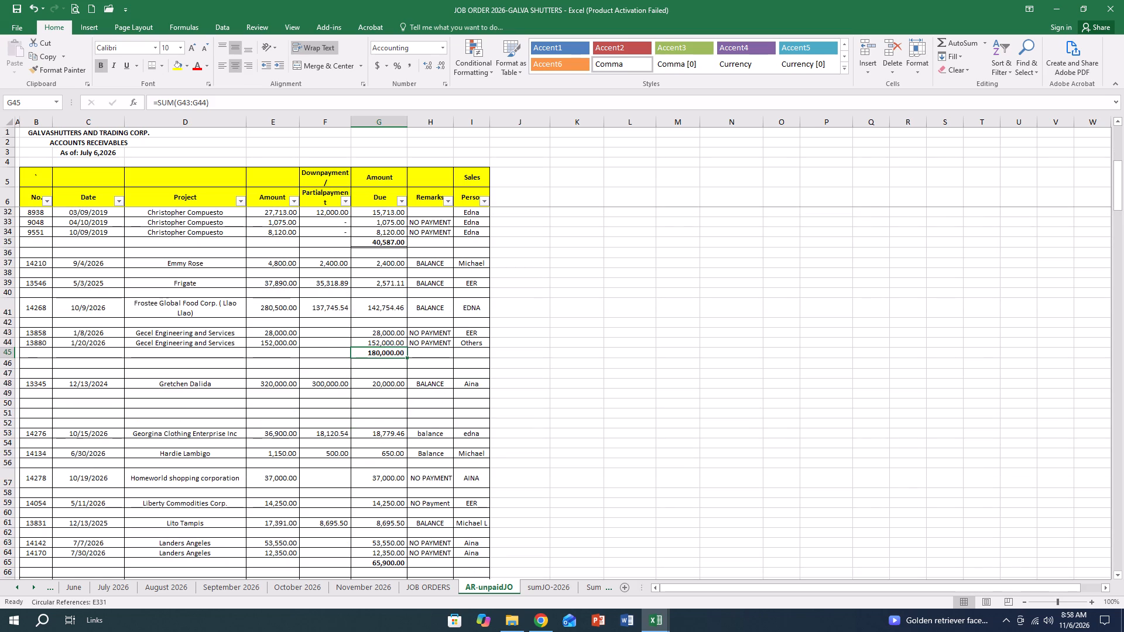
scroll(391, 408, down, 2)
double_click(379, 473)
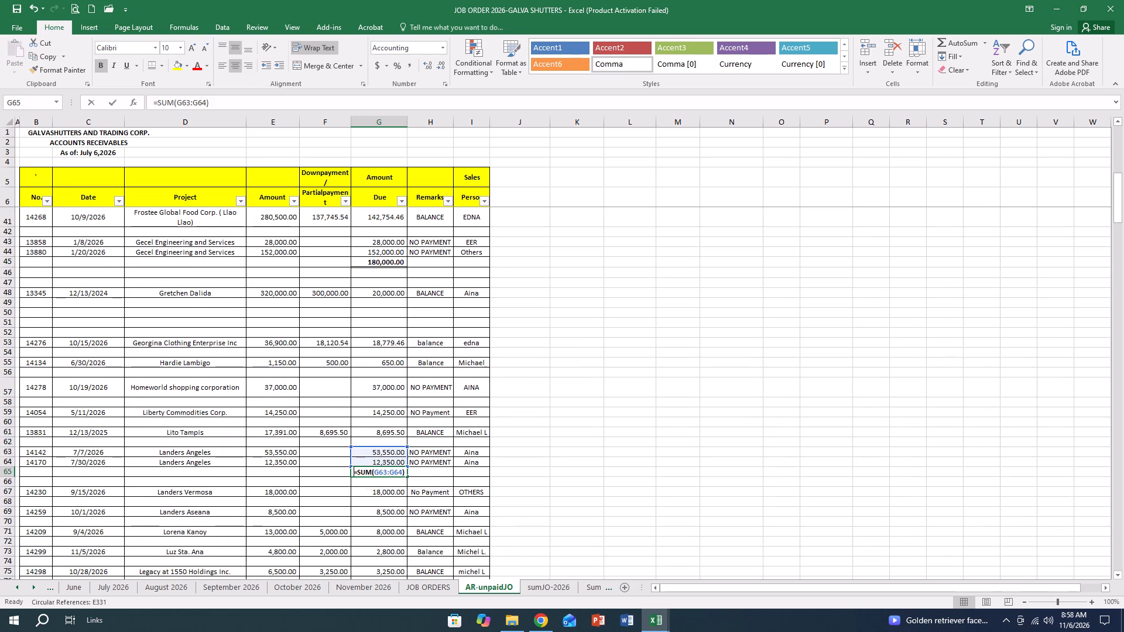
key(Escape)
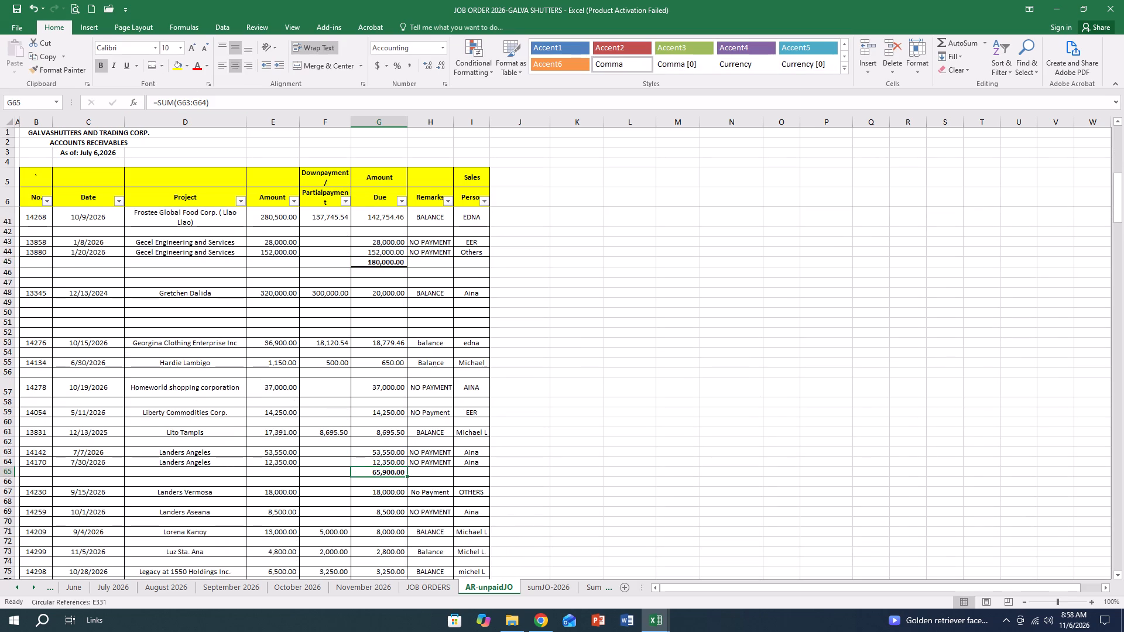
click(152, 68)
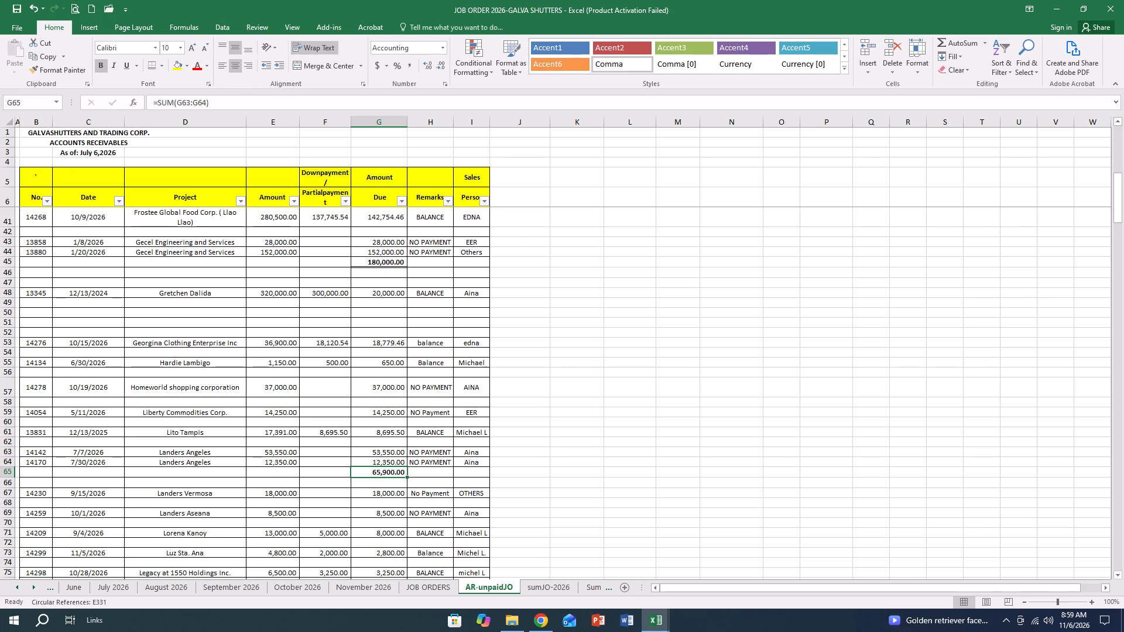
Enter a SUM formula in G79 that adds the two MS Sharon amounts due, G78 and G77.
scroll(360, 440, down, 2)
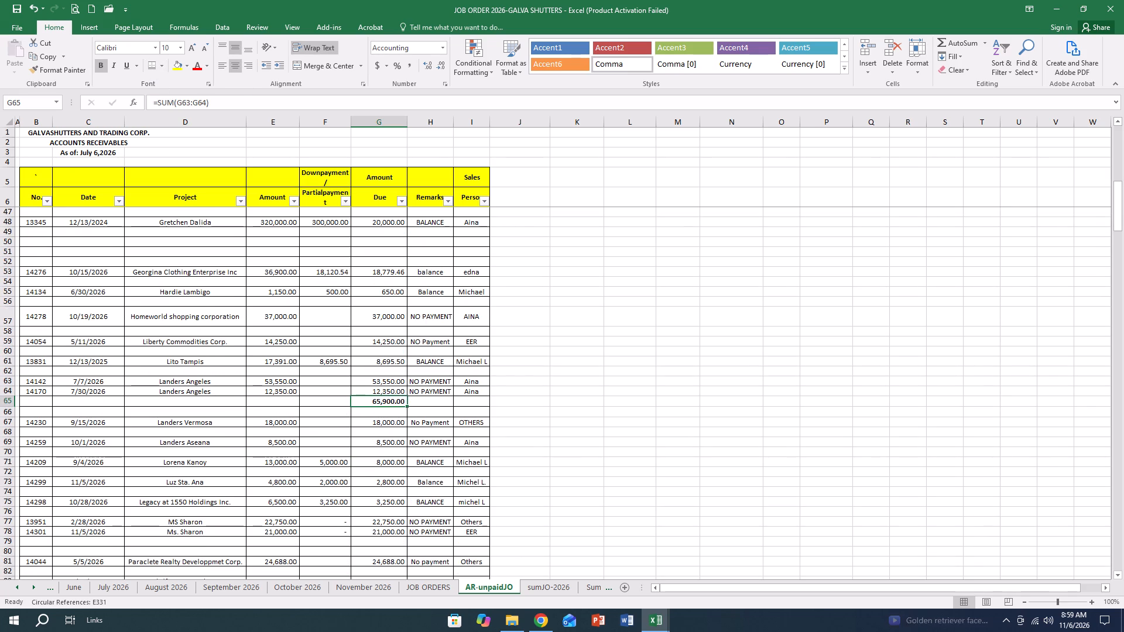
scroll(382, 496, down, 1)
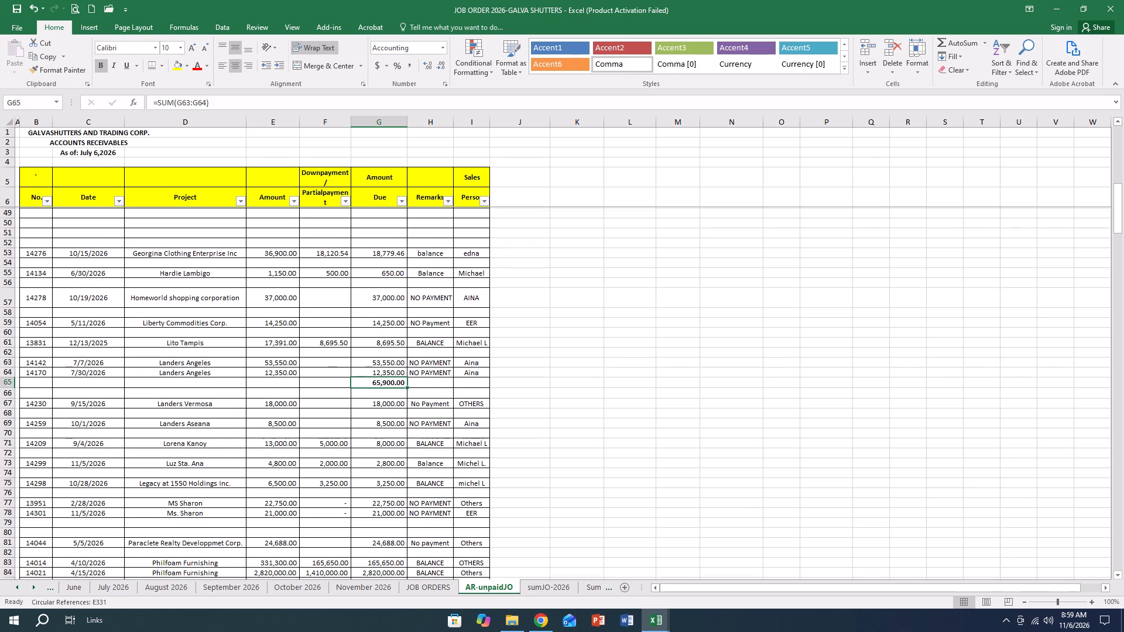
click(382, 510)
text(=sum)
key(shift+parenleft)
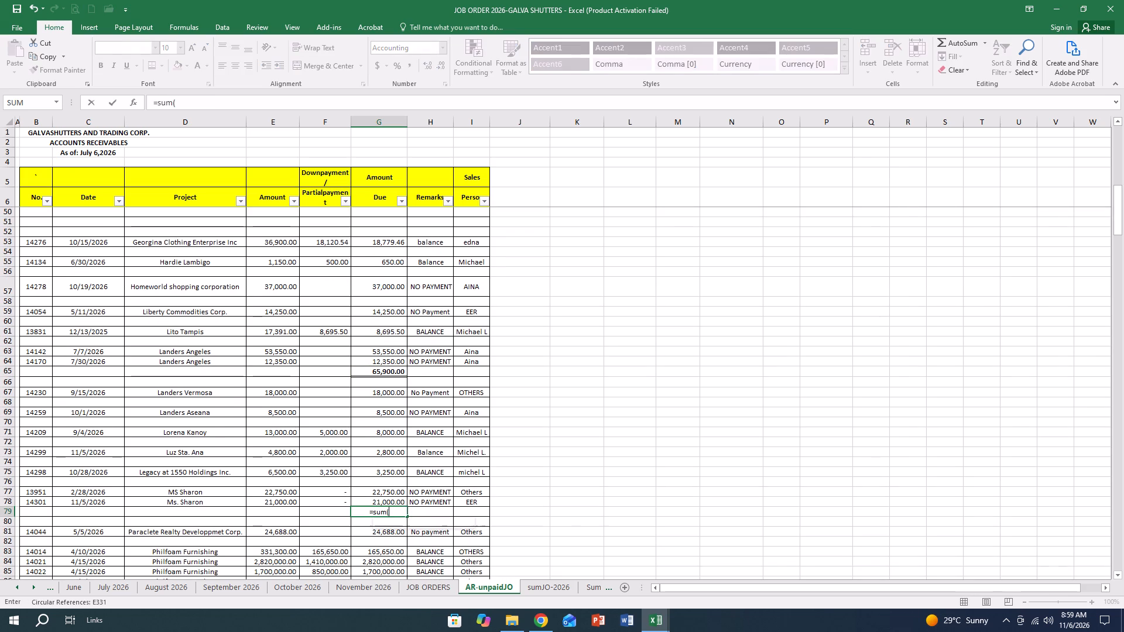
ctrl+click(383, 501)
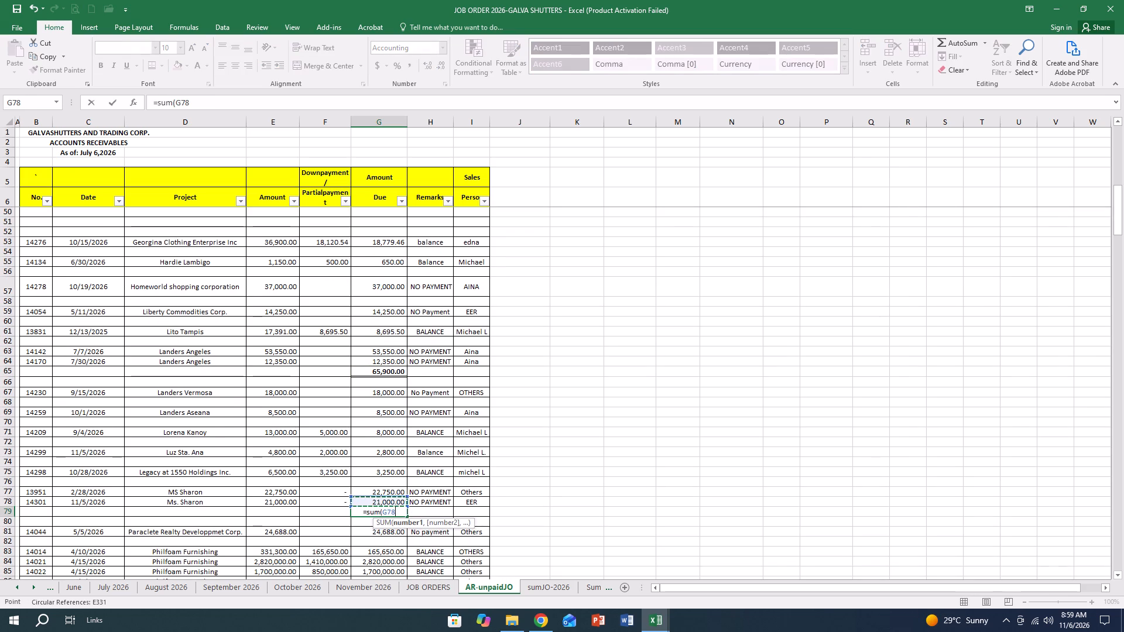
ctrl+click(386, 491)
key(Return)
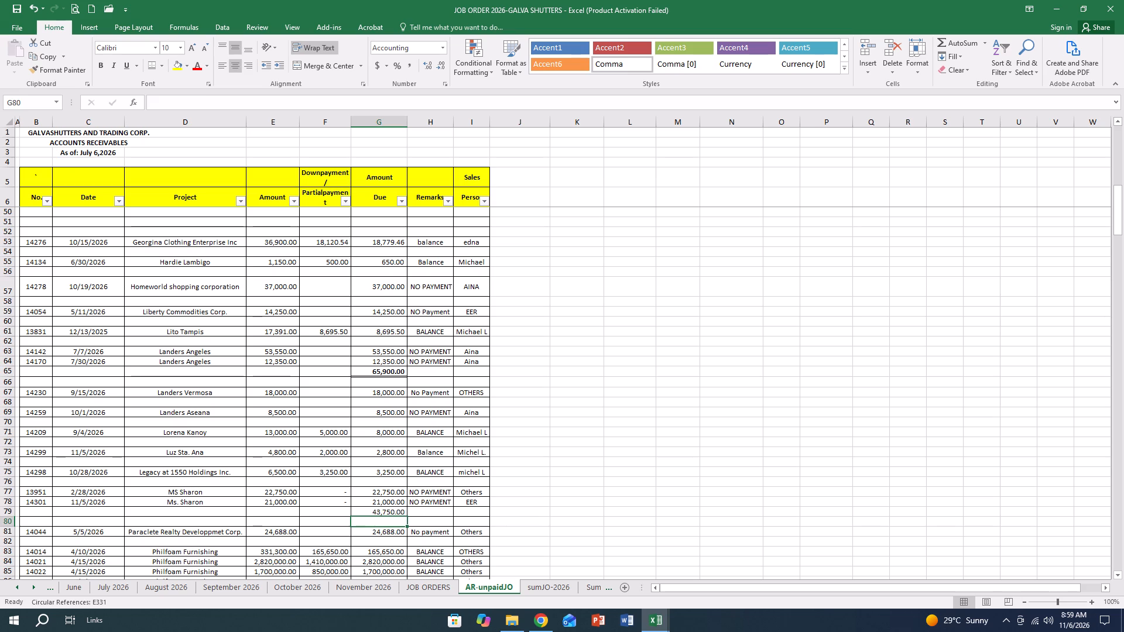
Make the MS Sharon subtotal in G79 bold and give it the same top and double bottom border.
click(388, 510)
key(ctrl+b)
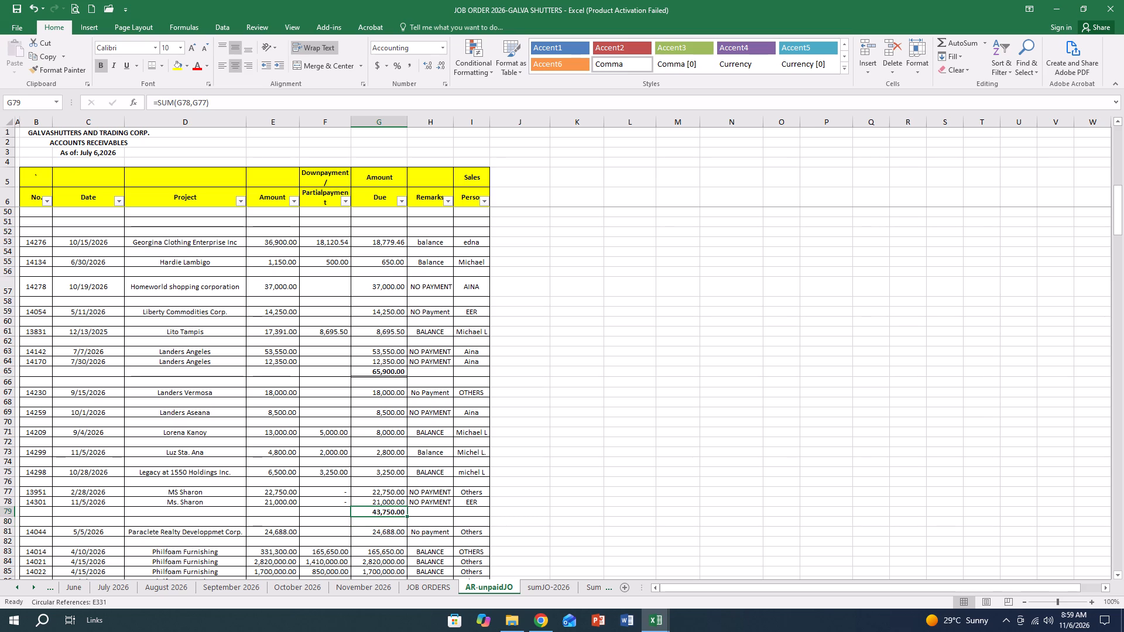
click(155, 66)
click(592, 386)
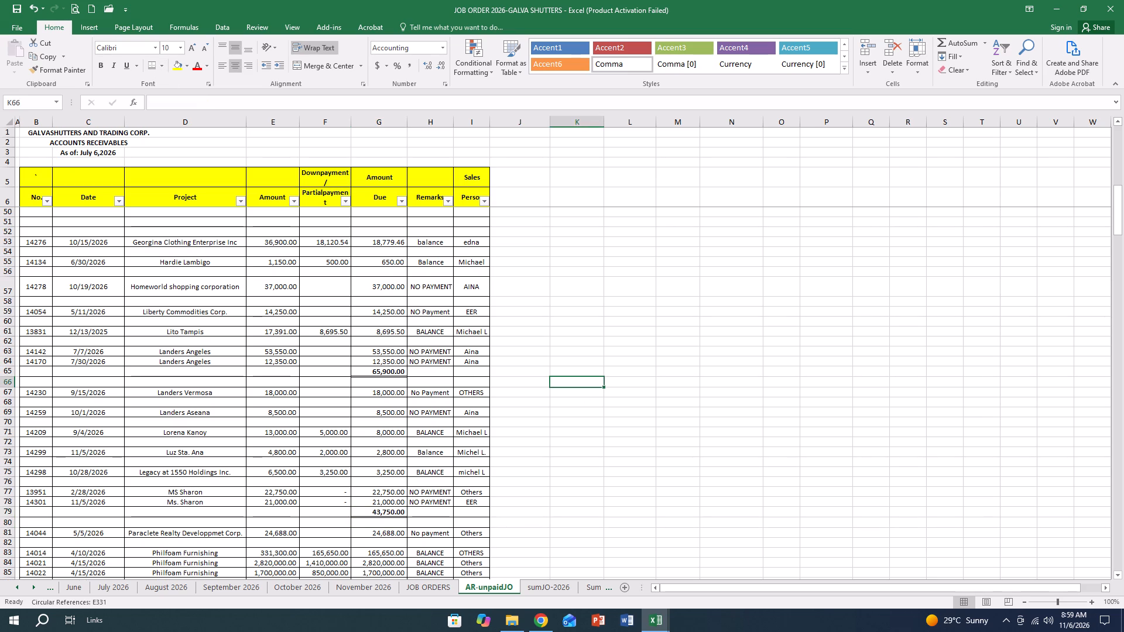
click(392, 513)
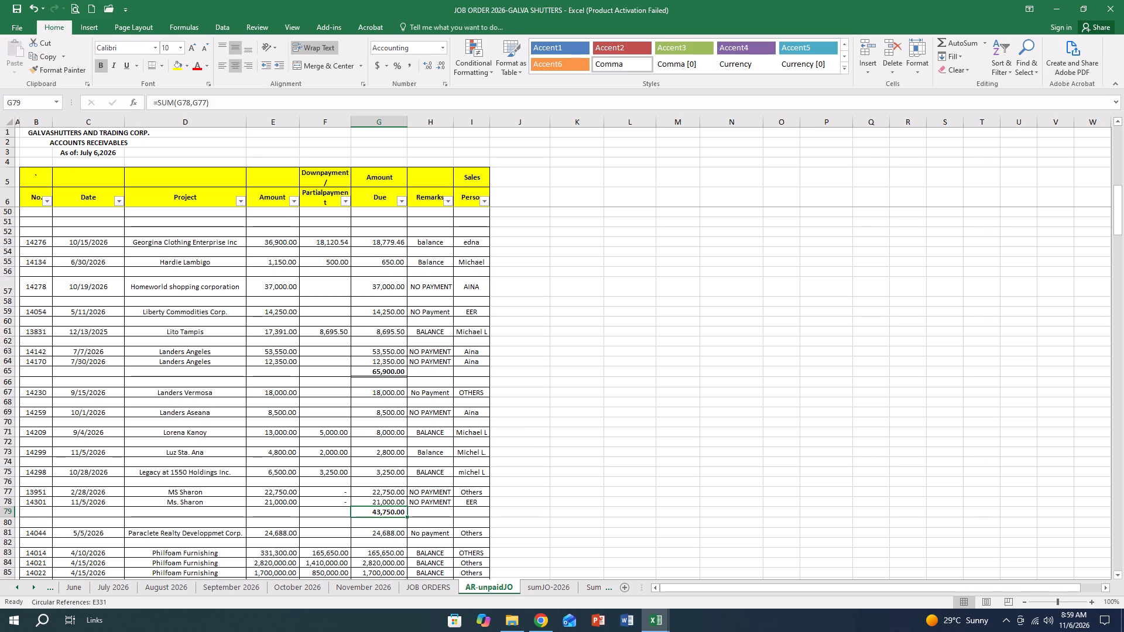
Check the Philfoam Furnishing subtotal formula in G91 and apply the same top and double bottom border to the cell.
scroll(414, 501, down, 4)
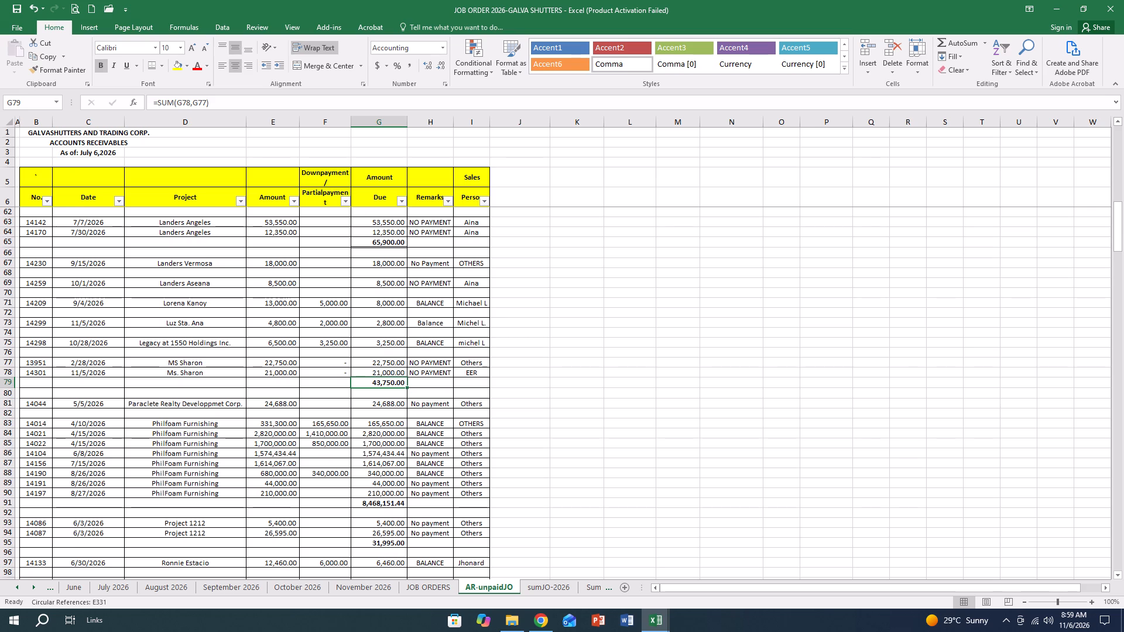
double_click(381, 506)
double_click(381, 502)
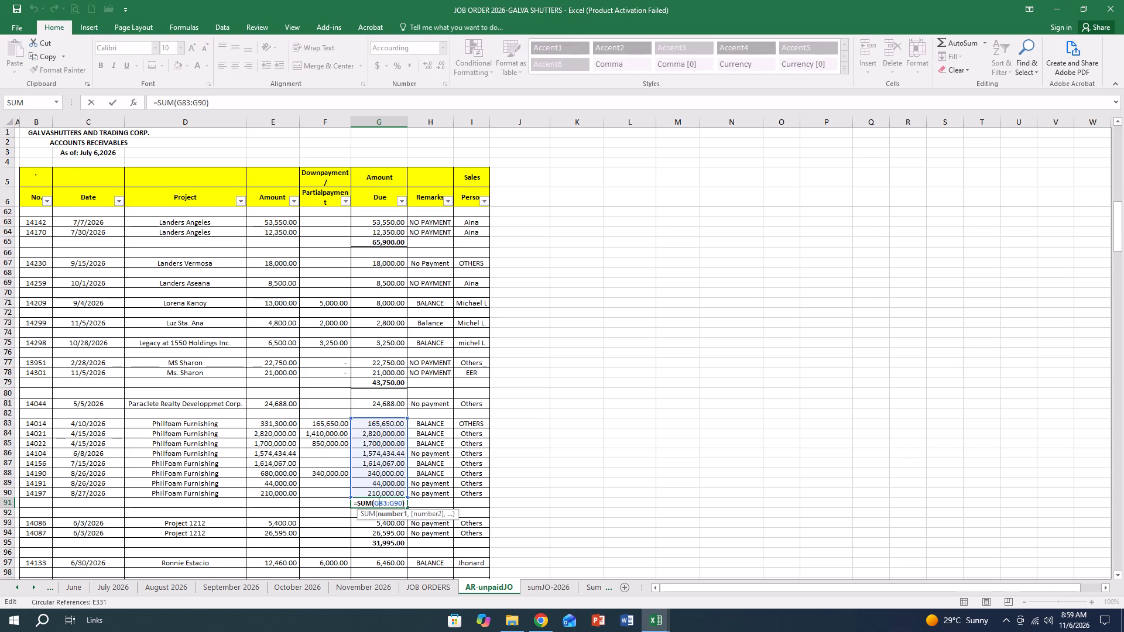
key(Escape)
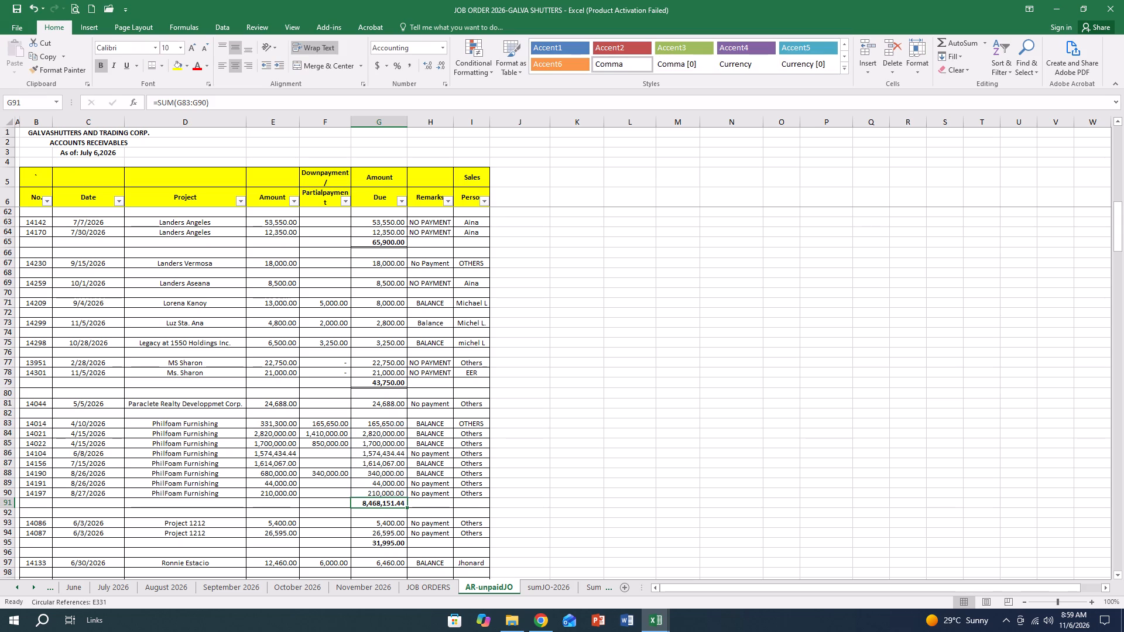
click(381, 506)
click(149, 69)
Check the Project 1212 subtotal formula in G95 and apply the same top and double bottom border to the cell.
scroll(379, 455, down, 2)
double_click(384, 485)
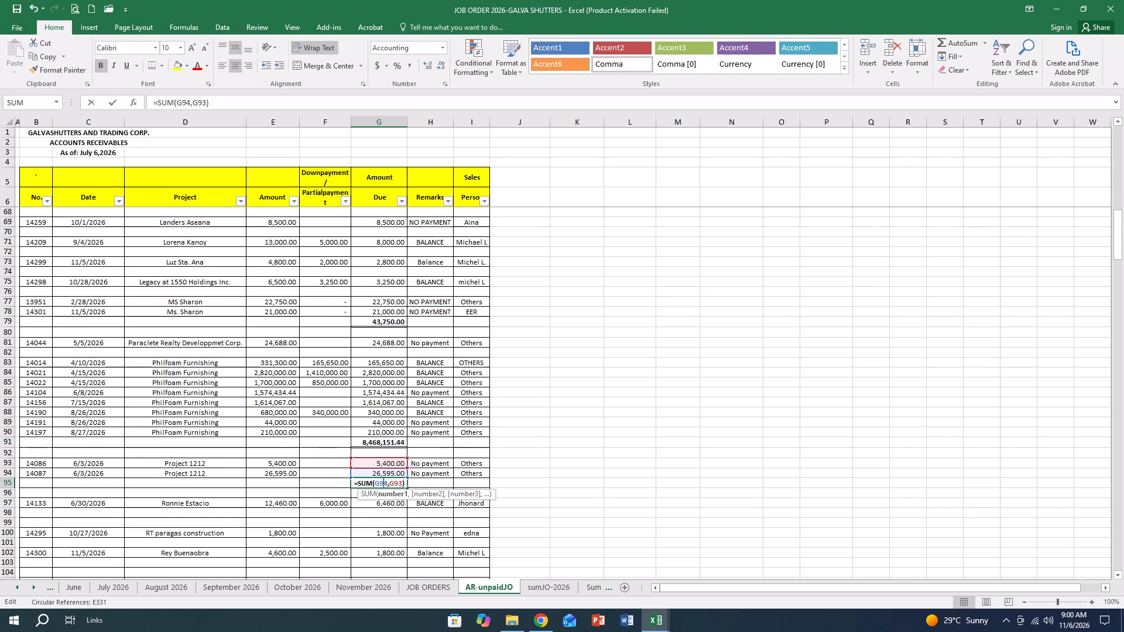
key(Escape)
key(Escape)
key(Escape)
click(389, 486)
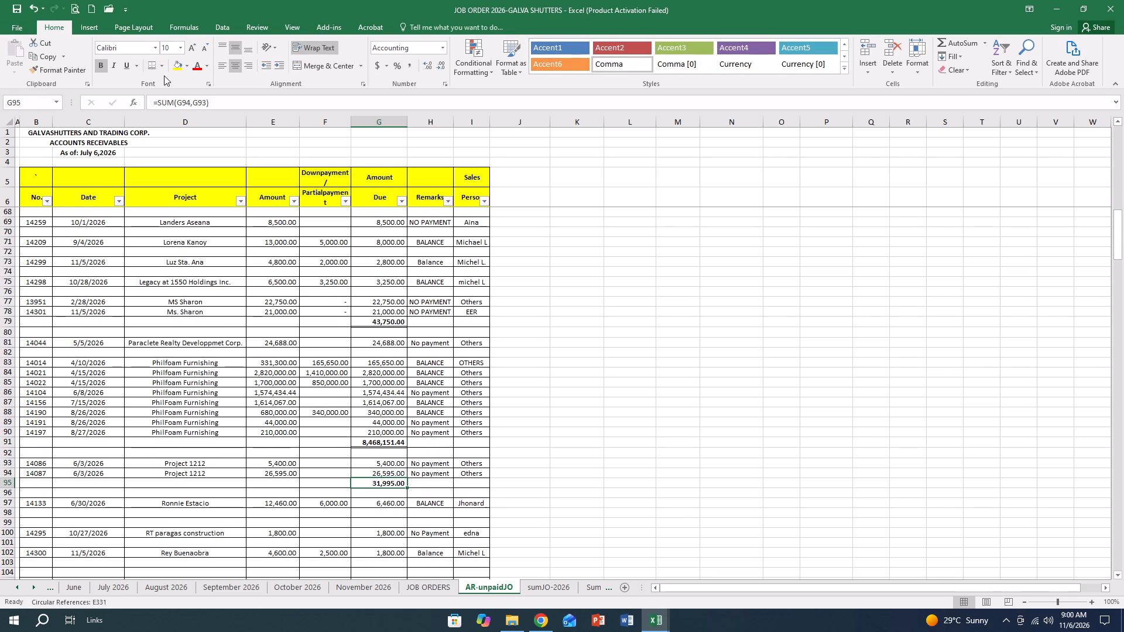
click(153, 71)
Check the Sm Prime Holdings subtotal formula in G113 and apply the same top and double bottom border to the cell.
scroll(357, 476, down, 2)
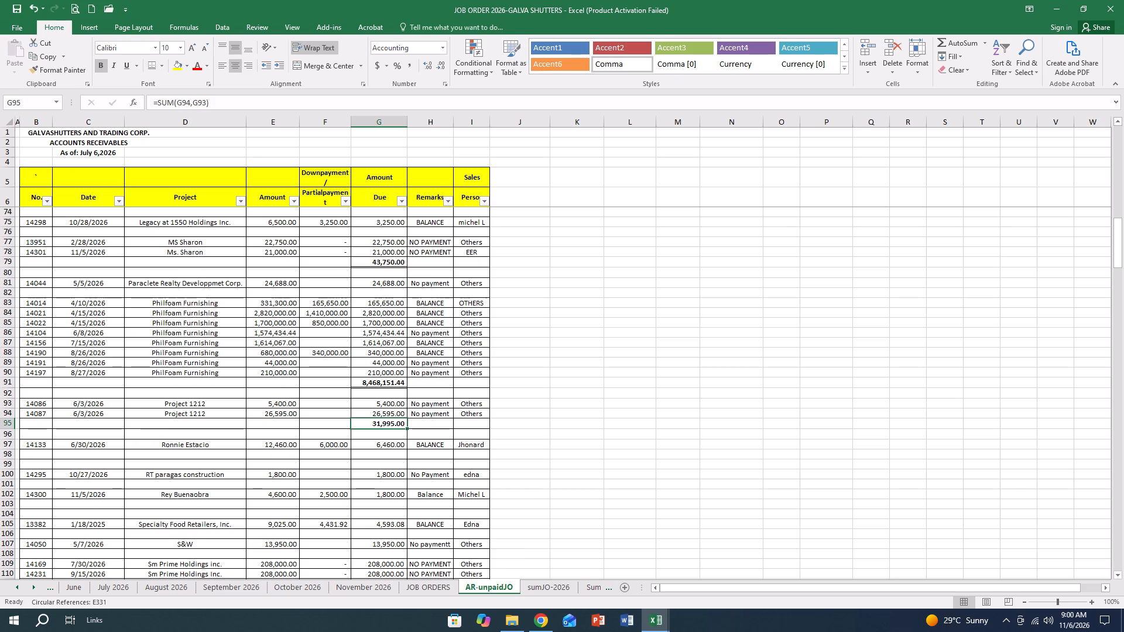
scroll(371, 472, down, 3)
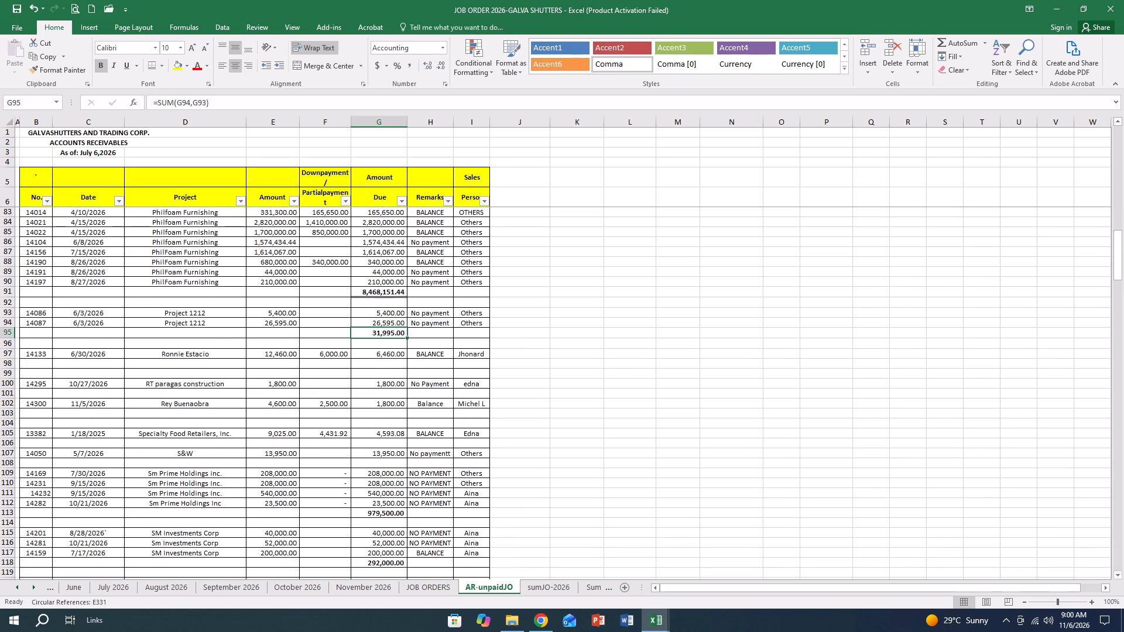
double_click(381, 514)
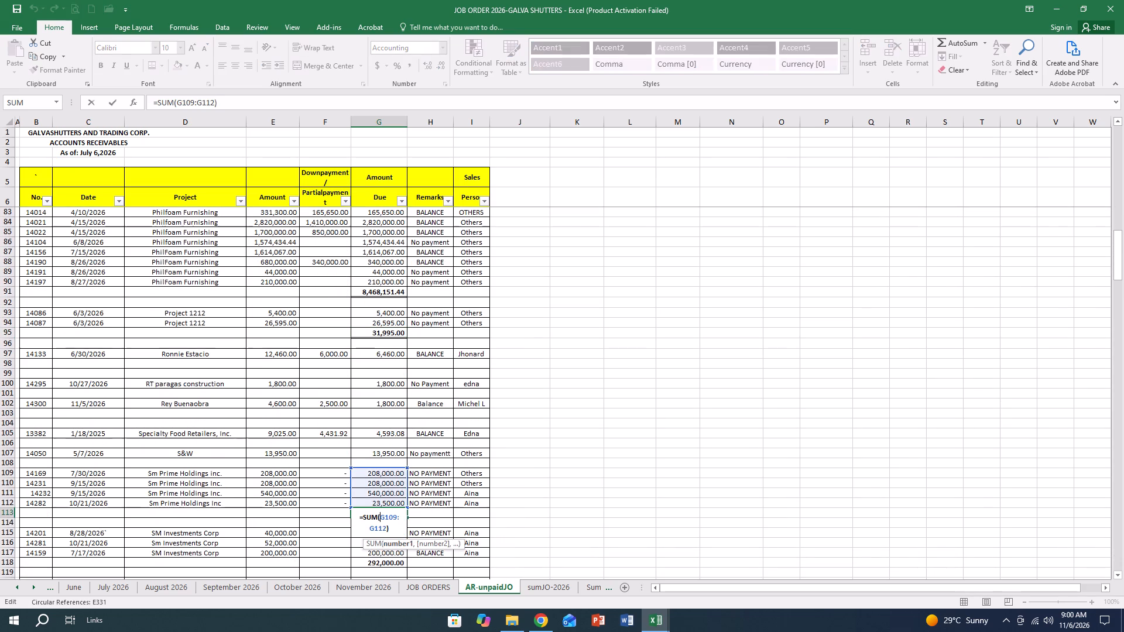
key(Escape)
key(Escape)
key(Escape)
click(383, 515)
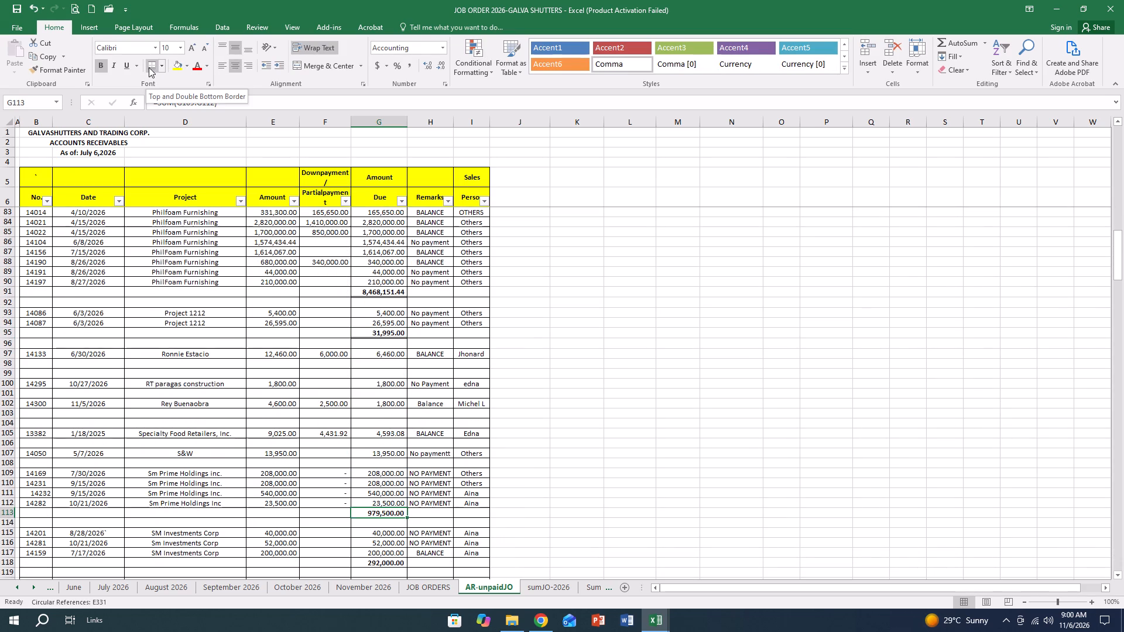
click(148, 67)
Check the SM Investments Corp subtotal formula in G118 and apply the same top and double bottom border to the cell.
scroll(392, 492, down, 2)
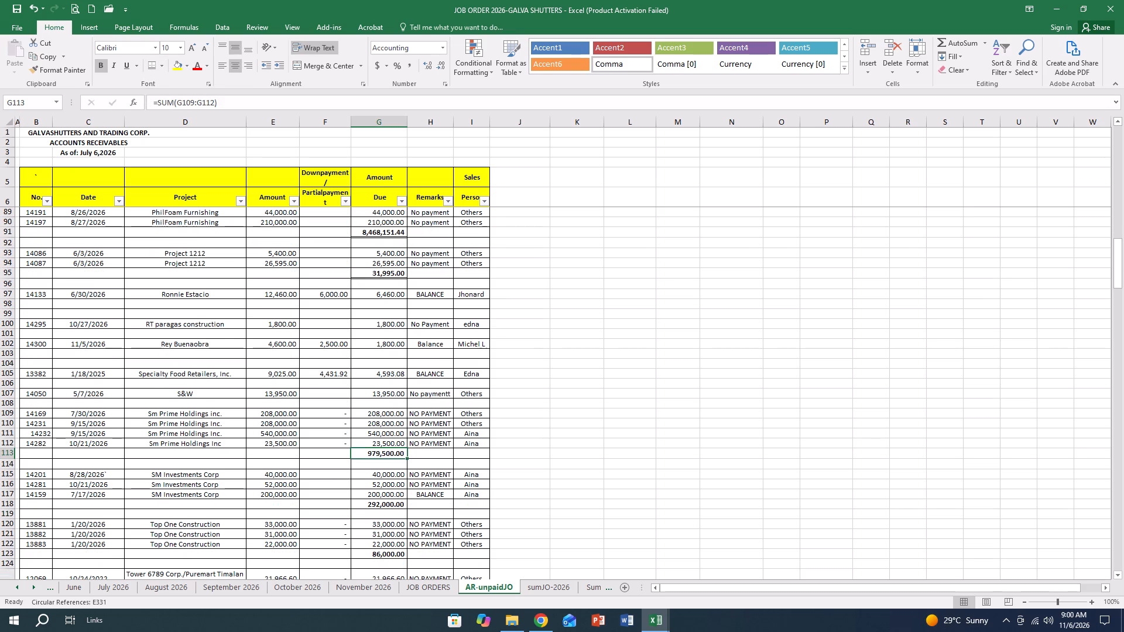
click(383, 506)
click(383, 506)
key(Escape)
key(Escape)
key(Escape)
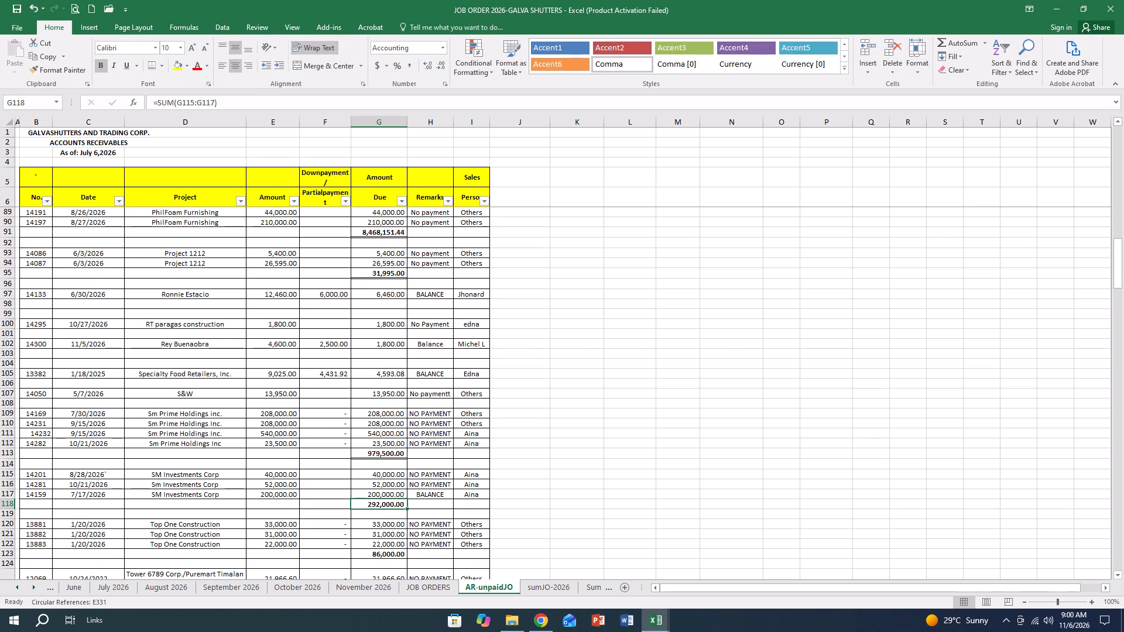
click(375, 506)
click(155, 67)
Check the Top One Construction subtotal formula in G123 and apply the same top and double bottom border to the cell.
scroll(381, 484, down, 3)
double_click(381, 464)
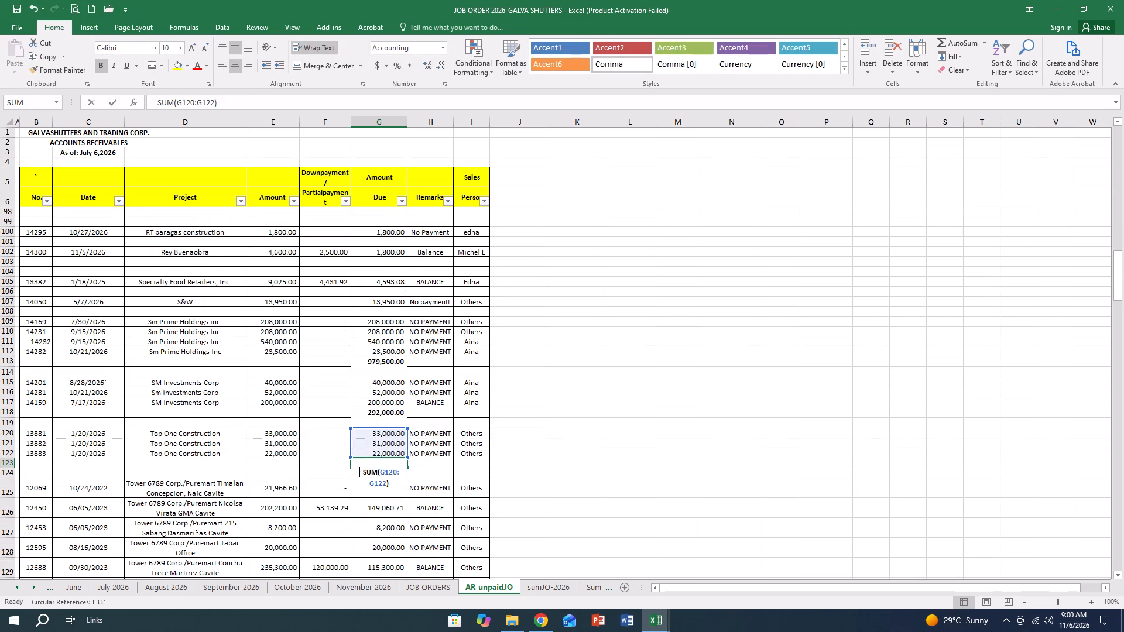
key(Escape)
key(Escape)
key(Escape)
click(378, 463)
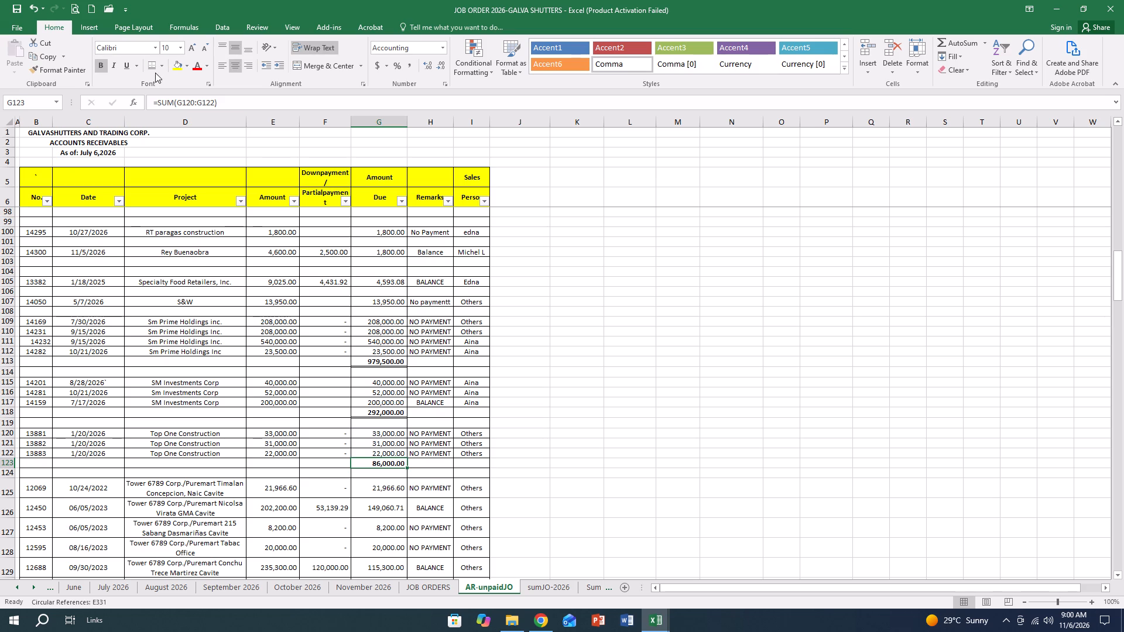
click(155, 70)
Check the Tower 6789 Corp./Puremart subtotal formula in G132 and apply the same top and double bottom border to the cell.
scroll(389, 501, down, 2)
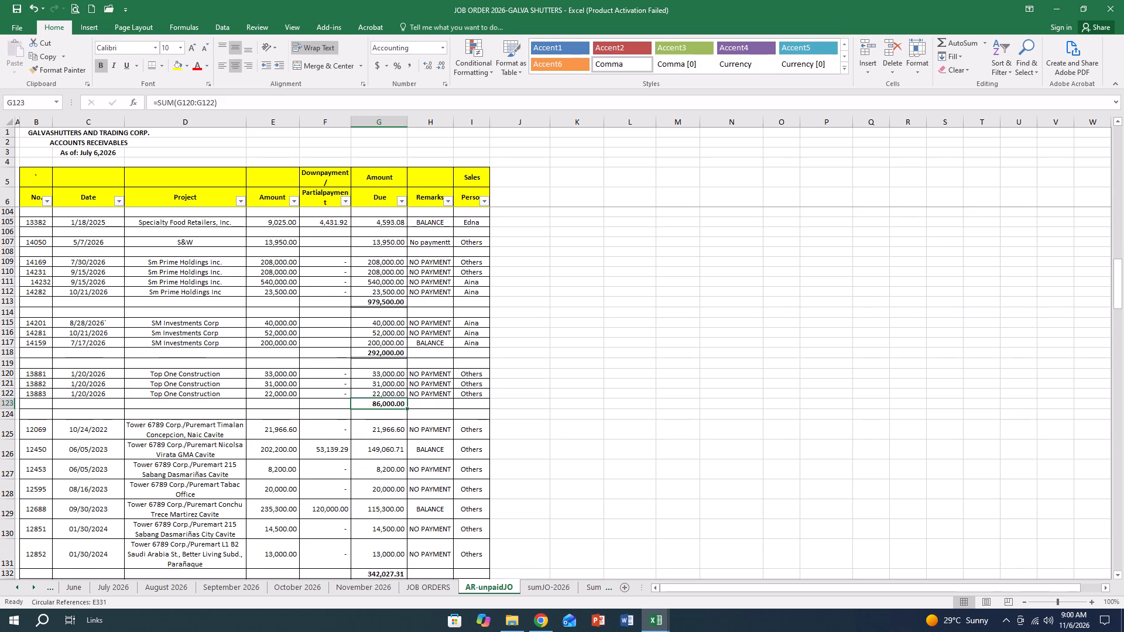
scroll(391, 474, down, 2)
double_click(381, 517)
double_click(380, 512)
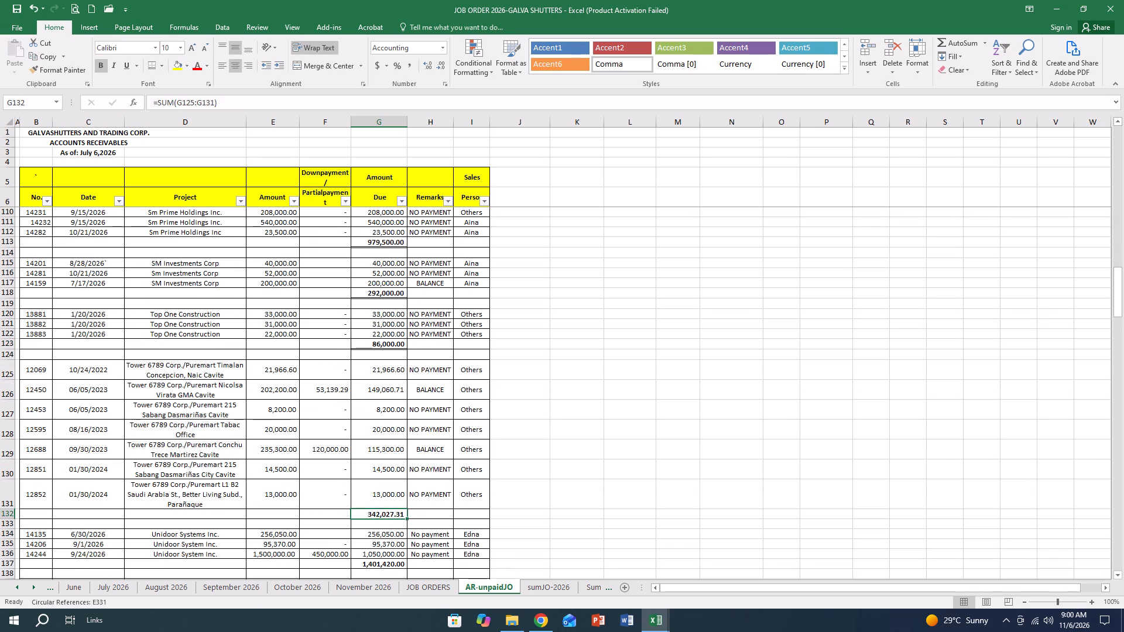
key(Escape)
key(Escape)
key(Escape)
click(375, 514)
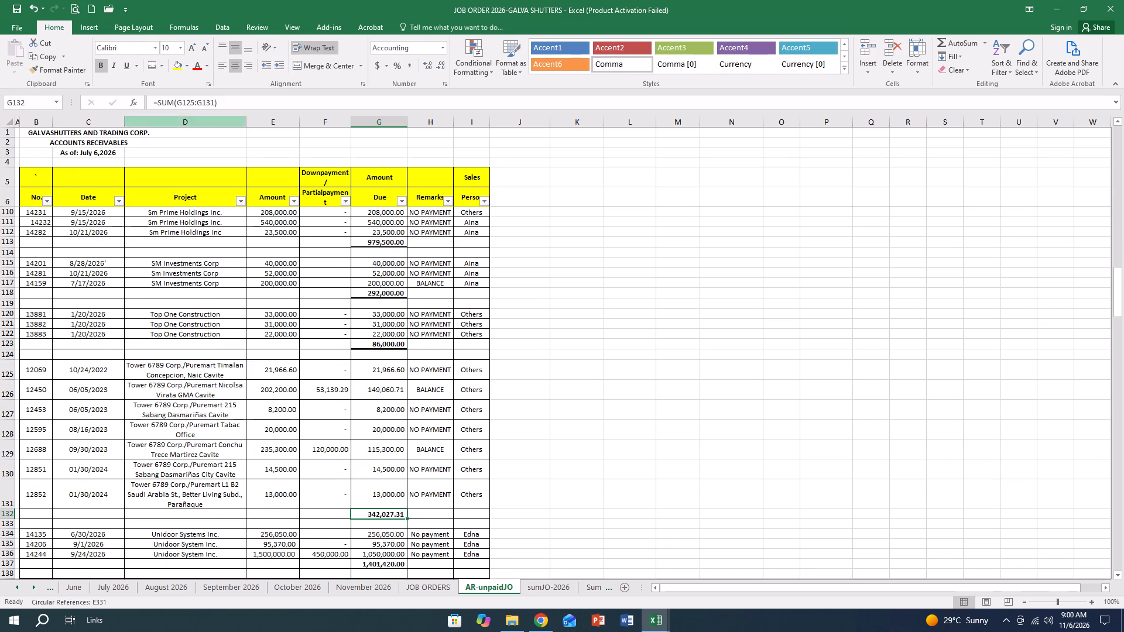
click(146, 68)
Check the Unidoor Systems subtotal formula in G137 and apply the same top and double bottom border to the cell.
scroll(333, 438, down, 3)
double_click(383, 474)
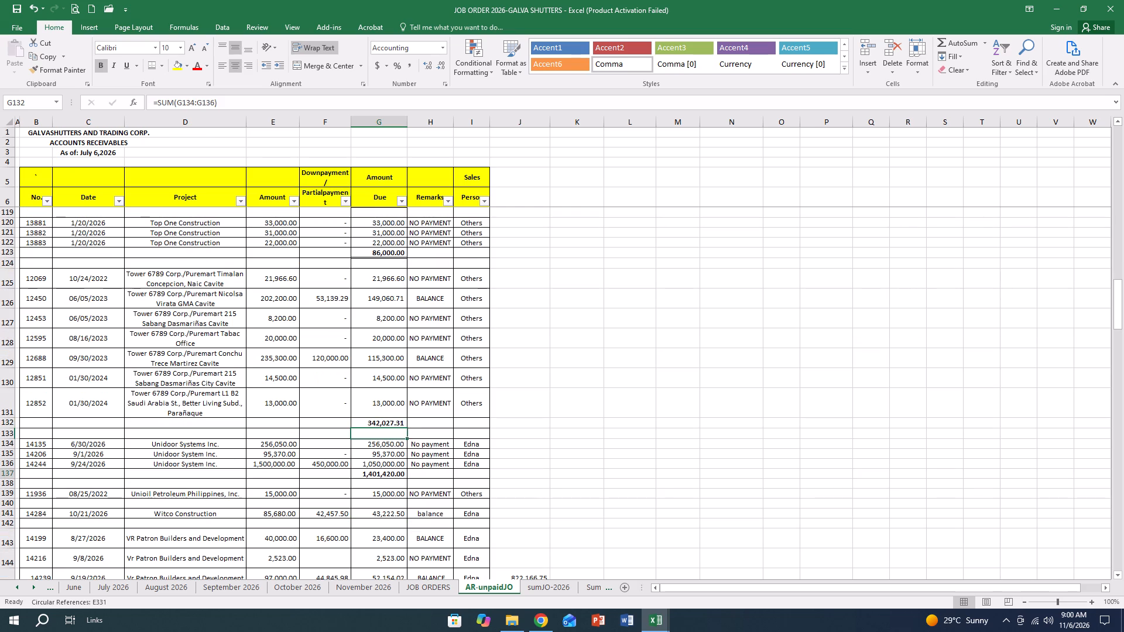
key(Escape)
key(Escape)
key(Escape)
click(378, 475)
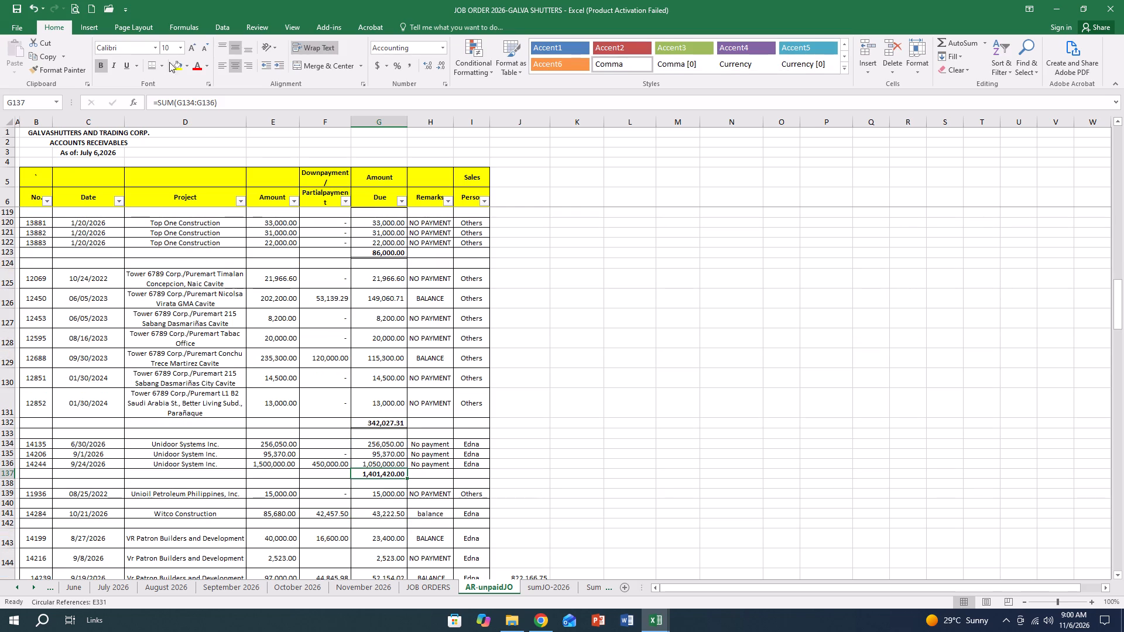
click(148, 64)
Check the VR Patron Builders and Development subtotal formula in G146.
scroll(371, 456, down, 3)
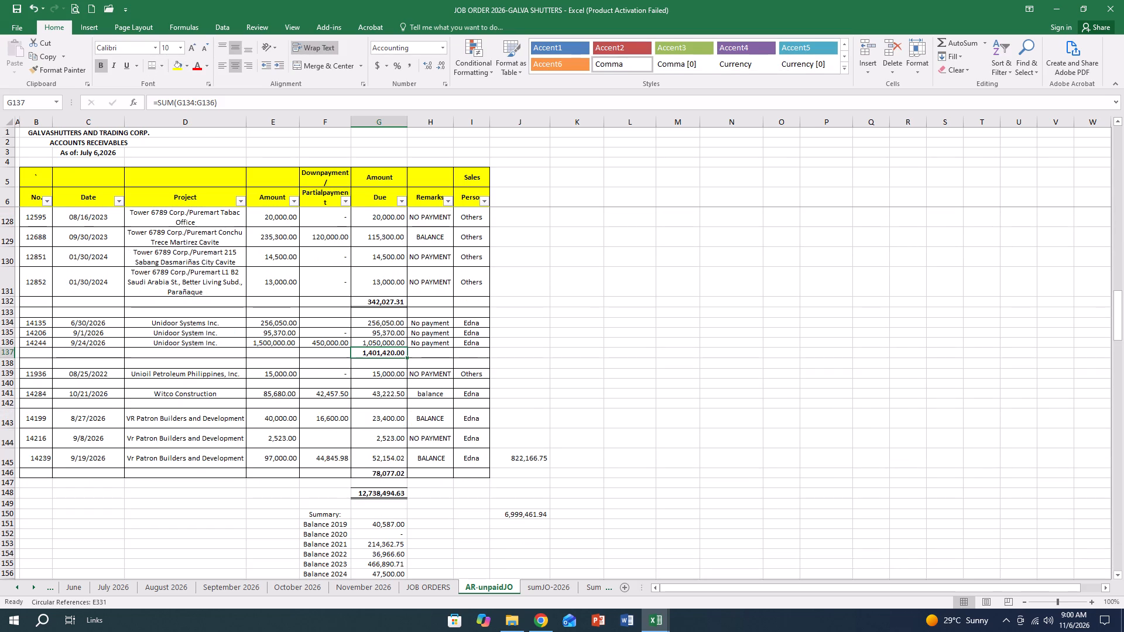
click(376, 475)
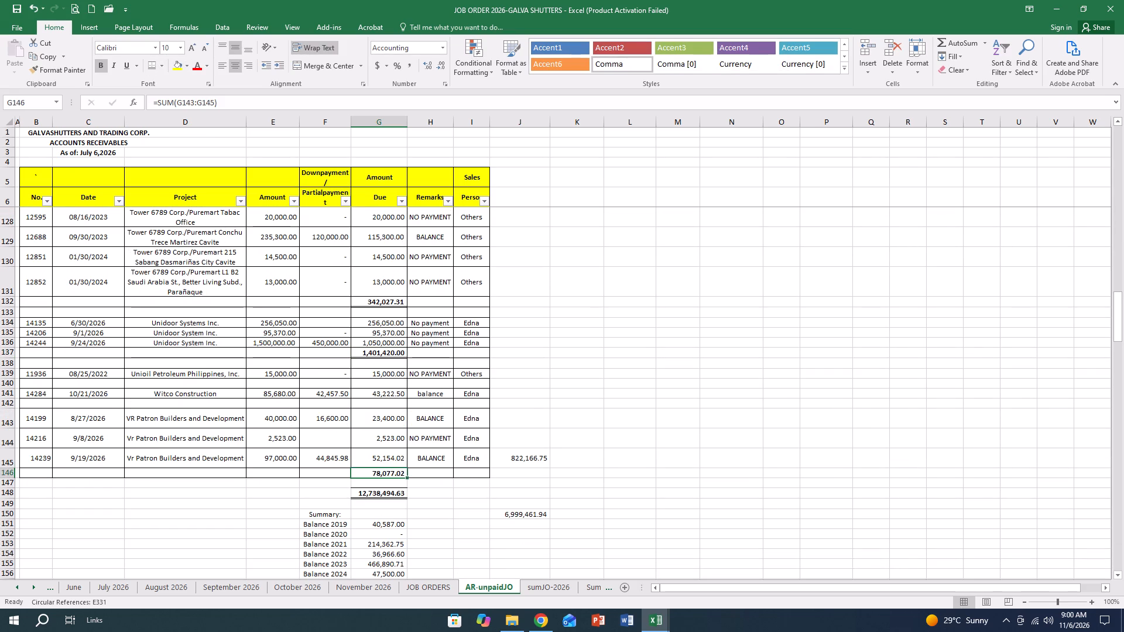
double_click(385, 475)
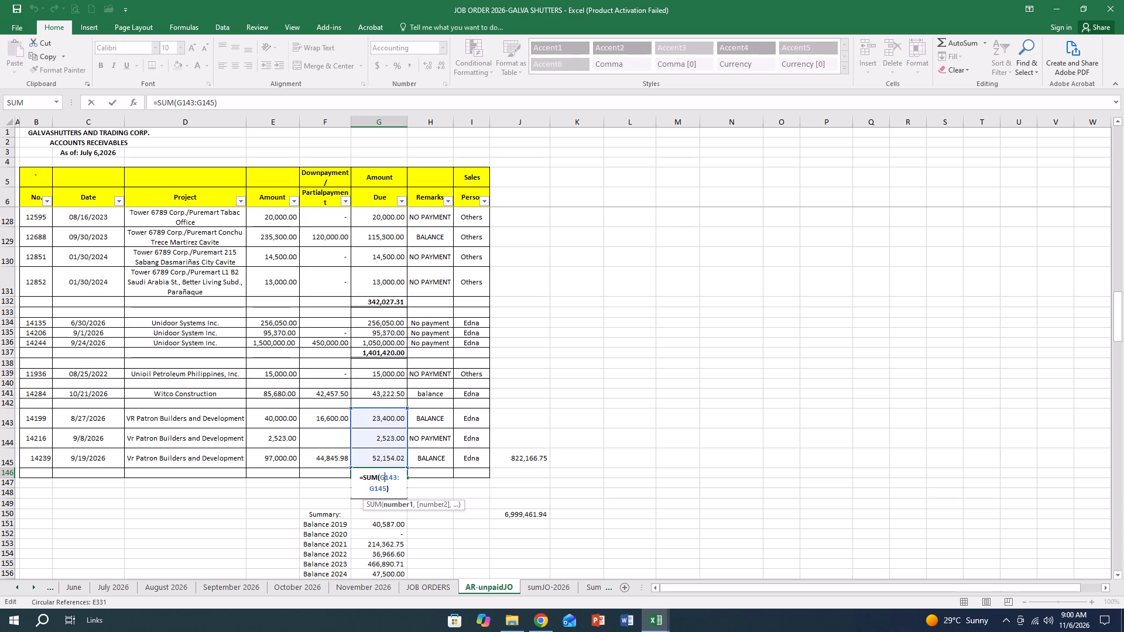
Apply the same top and double bottom border to the VR Patron Builders and Development subtotal in G146.
key(Escape)
click(393, 474)
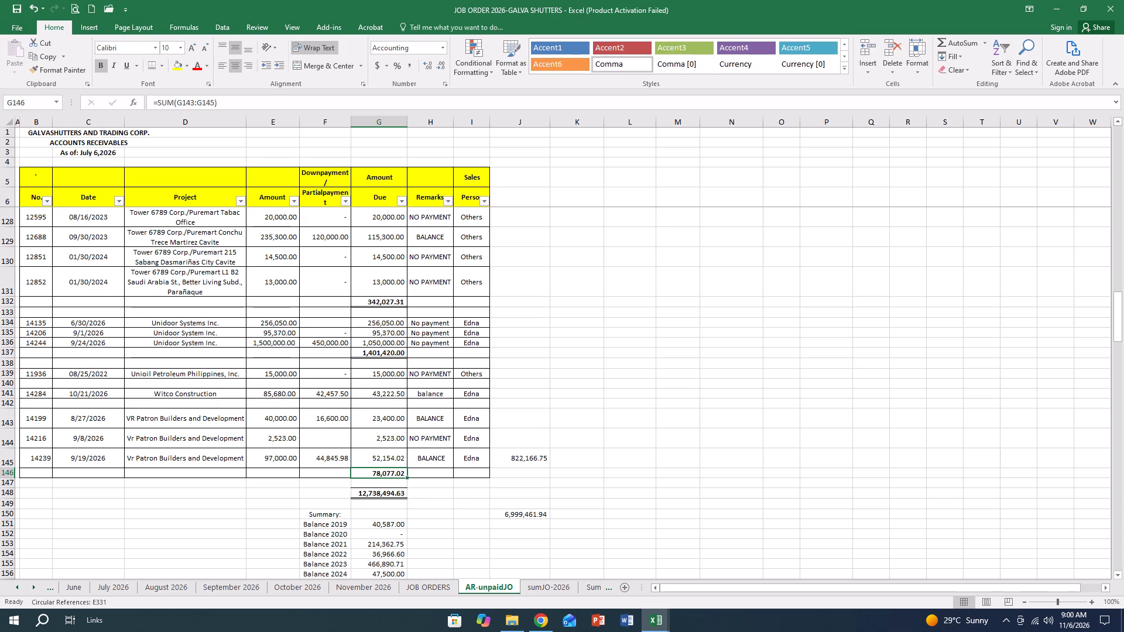
click(154, 62)
key(Escape)
click(646, 380)
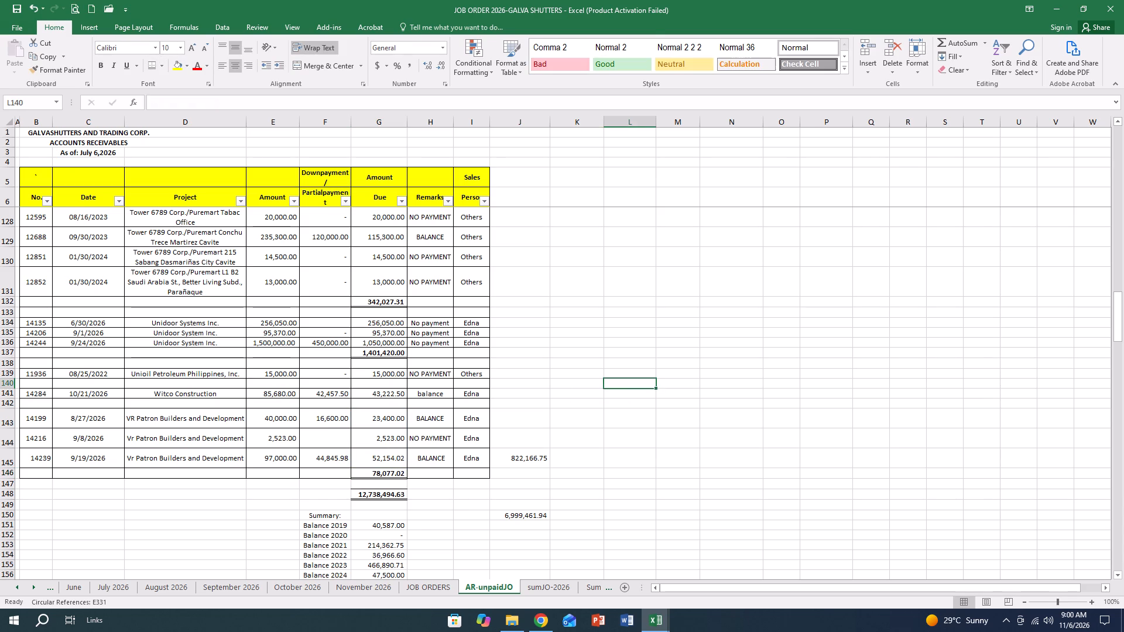
Check which subtotal cells the grand total formula in G148 adds up.
double_click(386, 495)
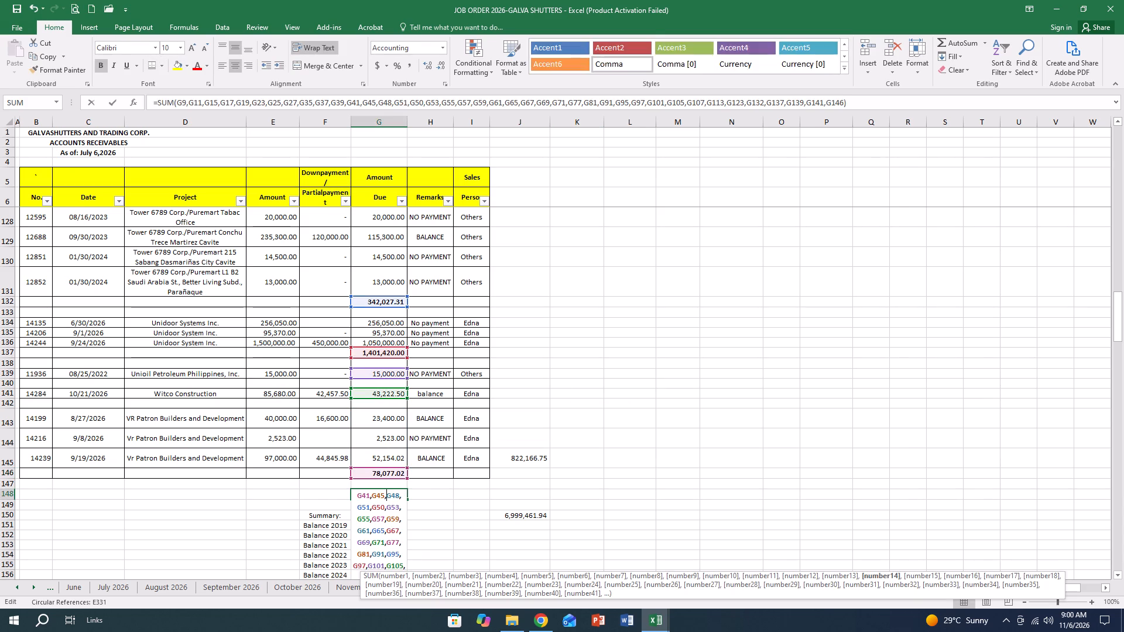
key(Escape)
key(Escape)
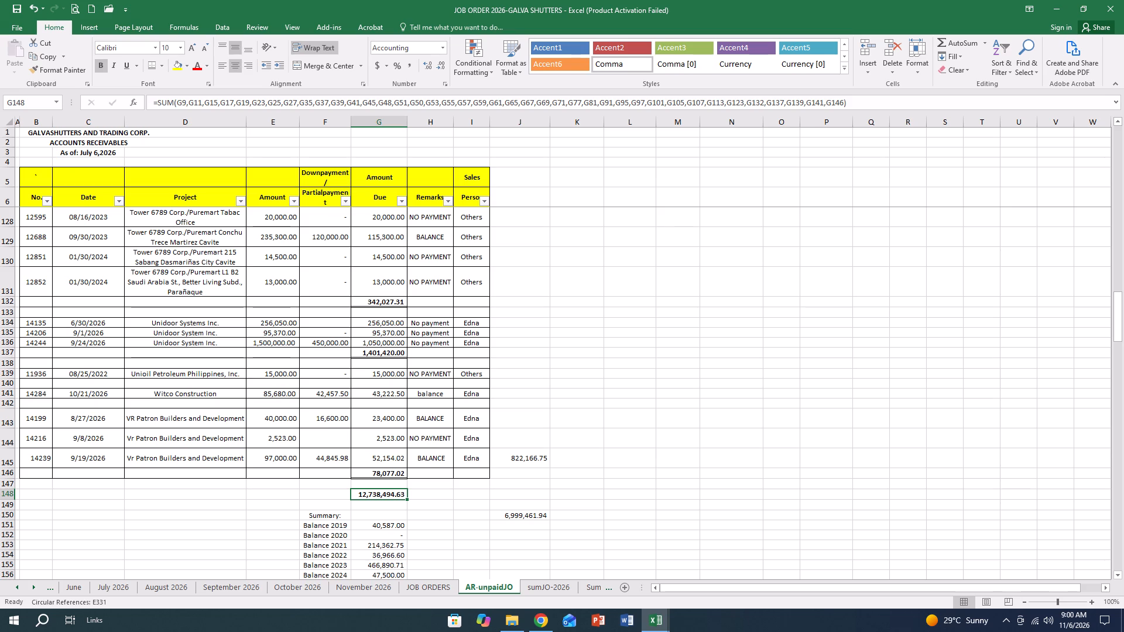
Clear the grand total formula from G148.
click(369, 494)
key(Delete)
click(465, 505)
click(390, 493)
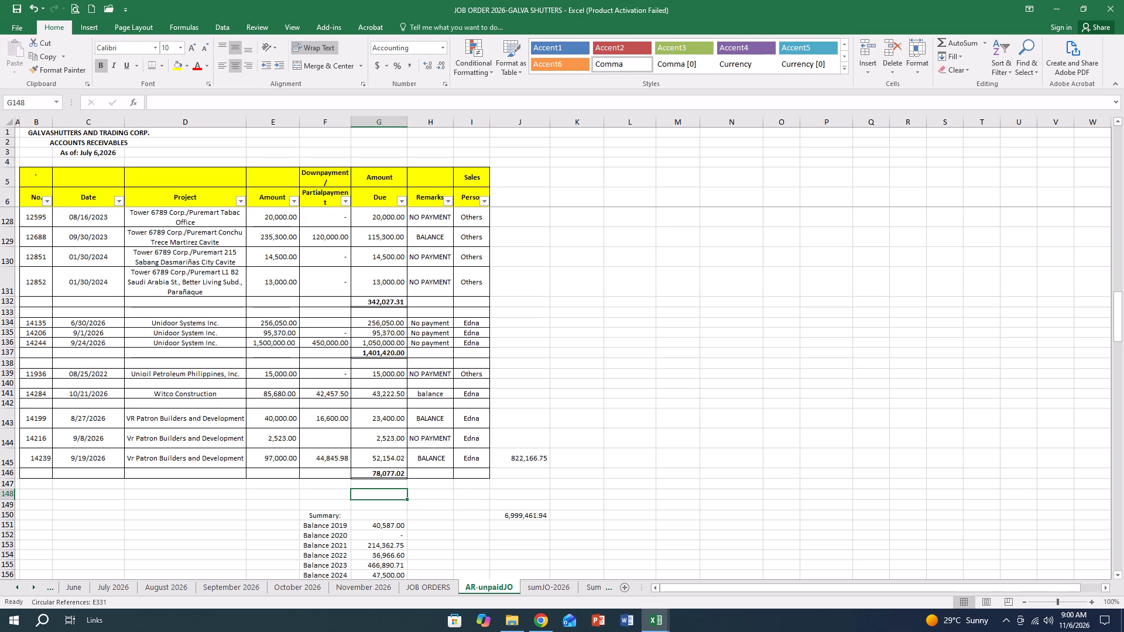
Switch to Chrome and send the reply "yung sa chowking no" in the Facebook chat with the latest message.
click(532, 622)
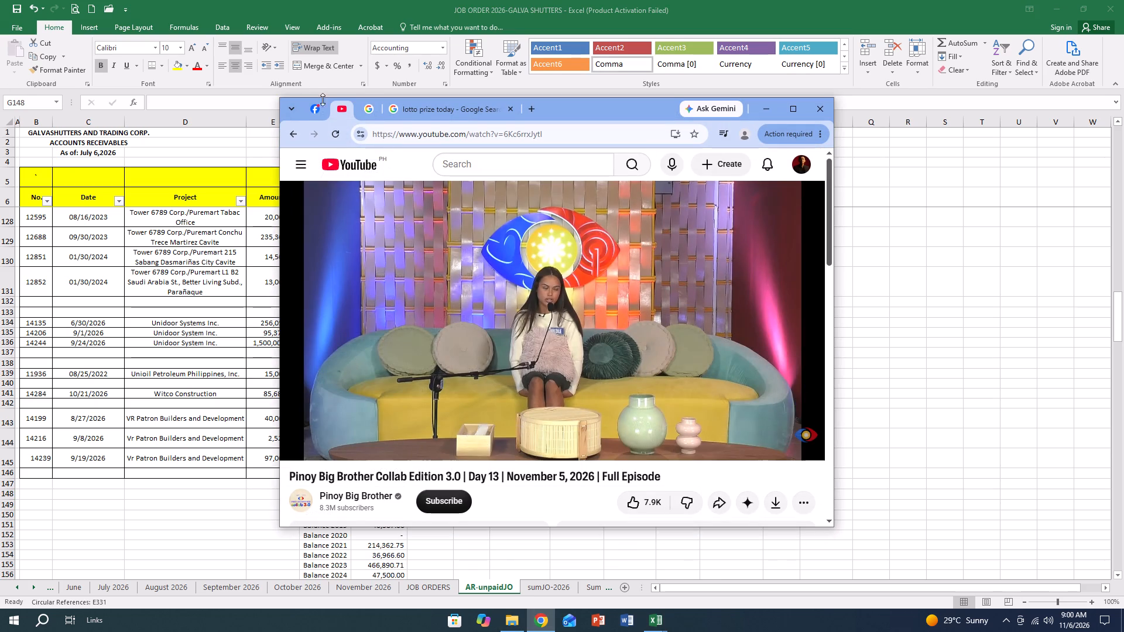
click(315, 111)
click(802, 433)
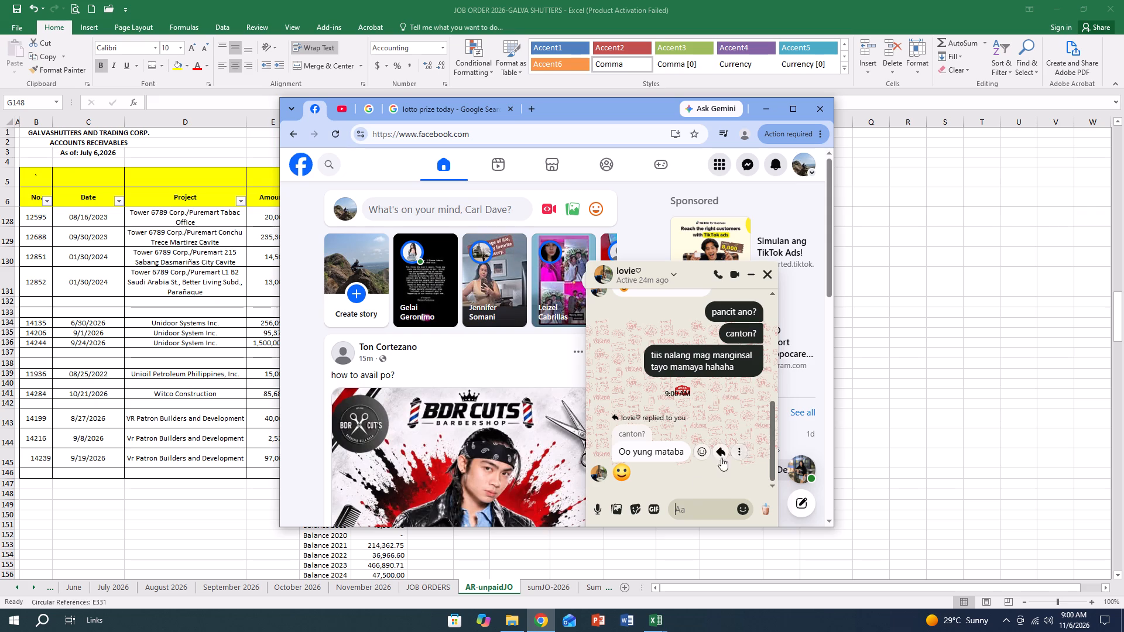
click(691, 505)
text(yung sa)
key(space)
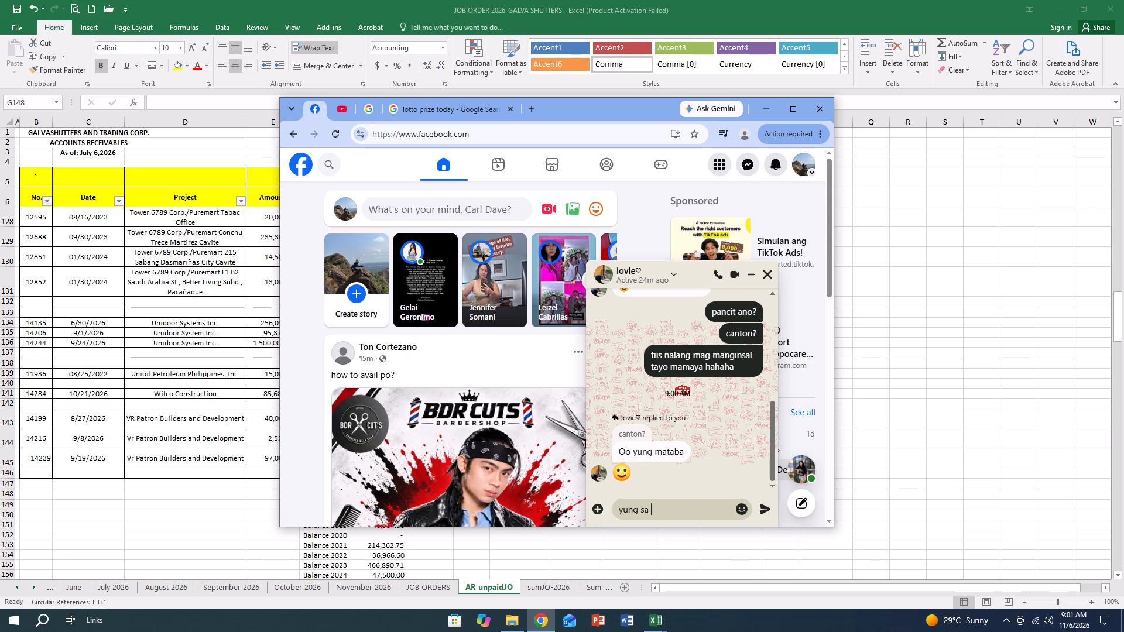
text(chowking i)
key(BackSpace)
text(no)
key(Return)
Send the follow-up messages "sarappp" and "HAHAHA" in the same chat, and minimize the chat window.
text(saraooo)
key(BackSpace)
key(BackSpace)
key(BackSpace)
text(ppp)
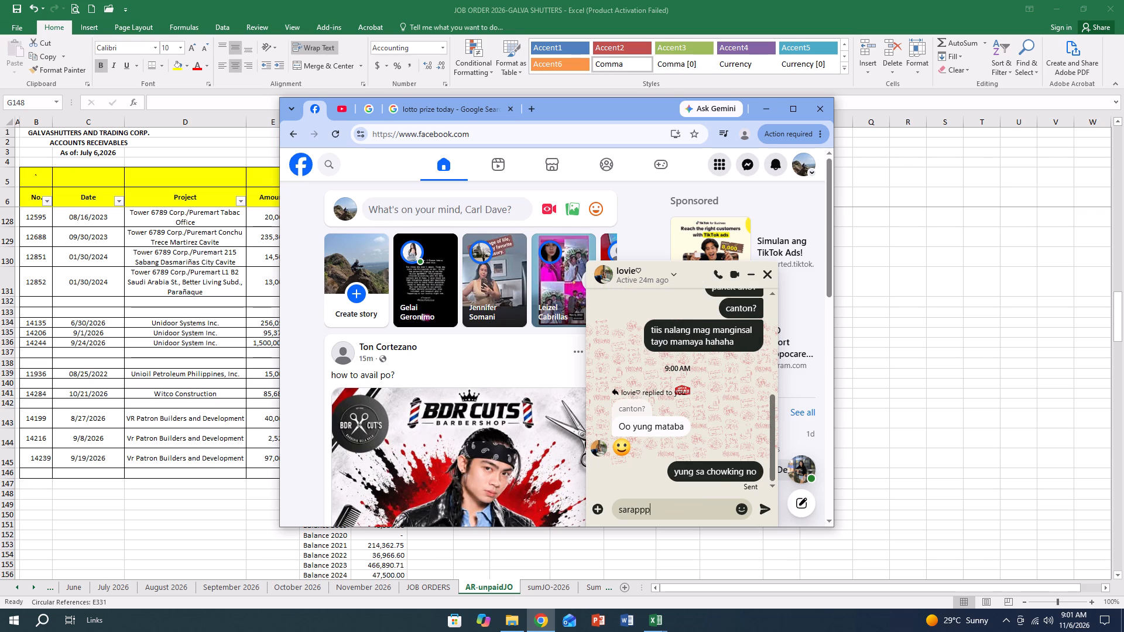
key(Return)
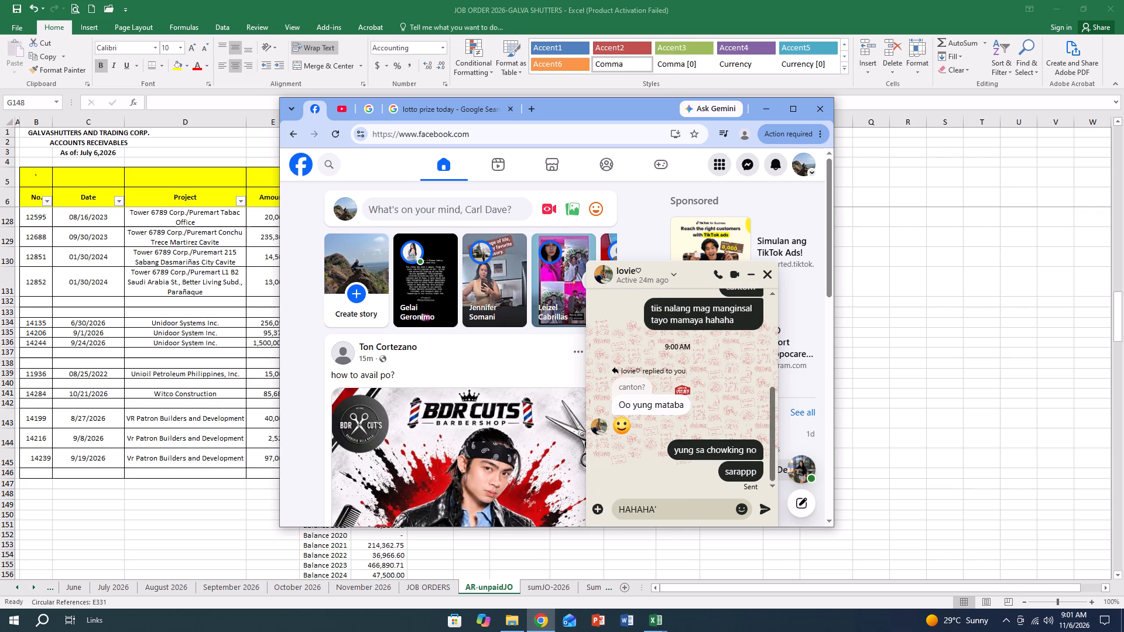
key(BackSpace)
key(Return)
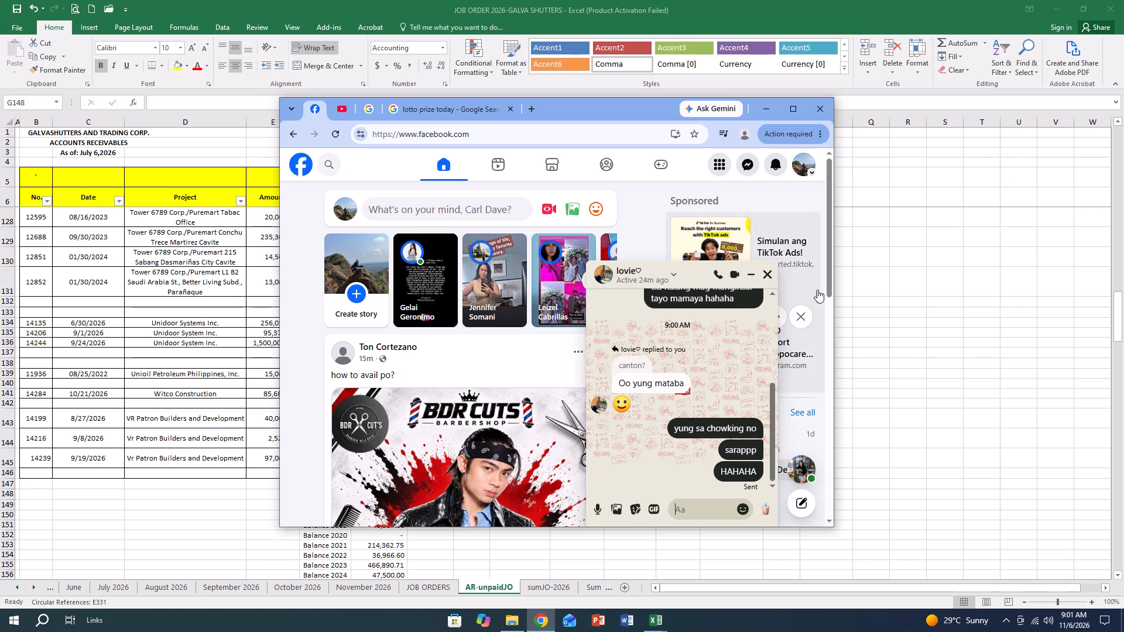
click(755, 273)
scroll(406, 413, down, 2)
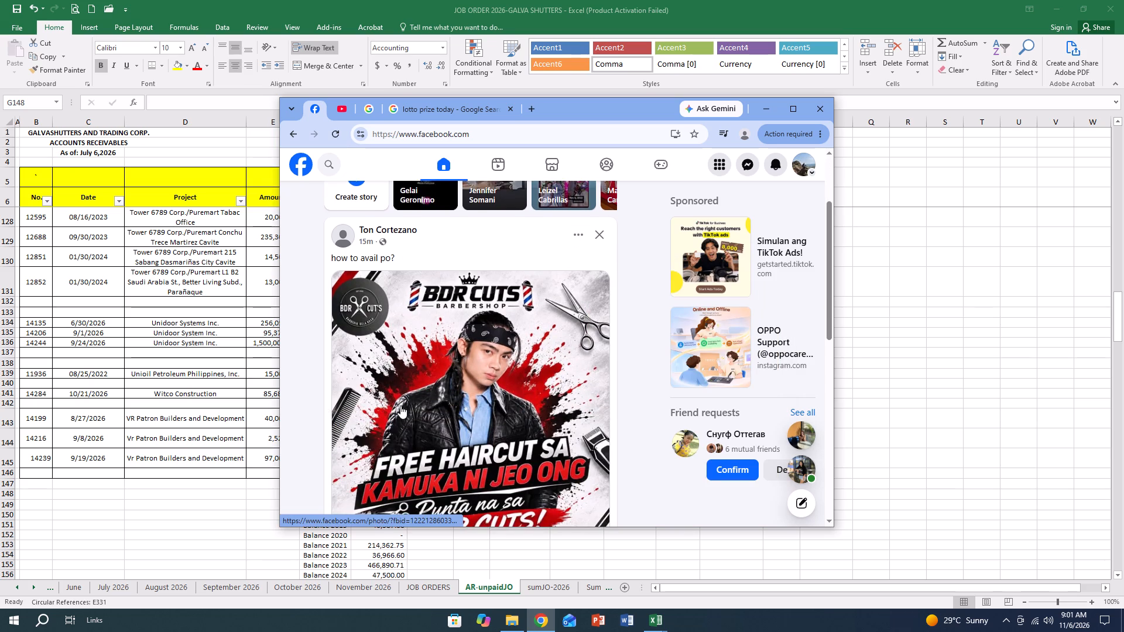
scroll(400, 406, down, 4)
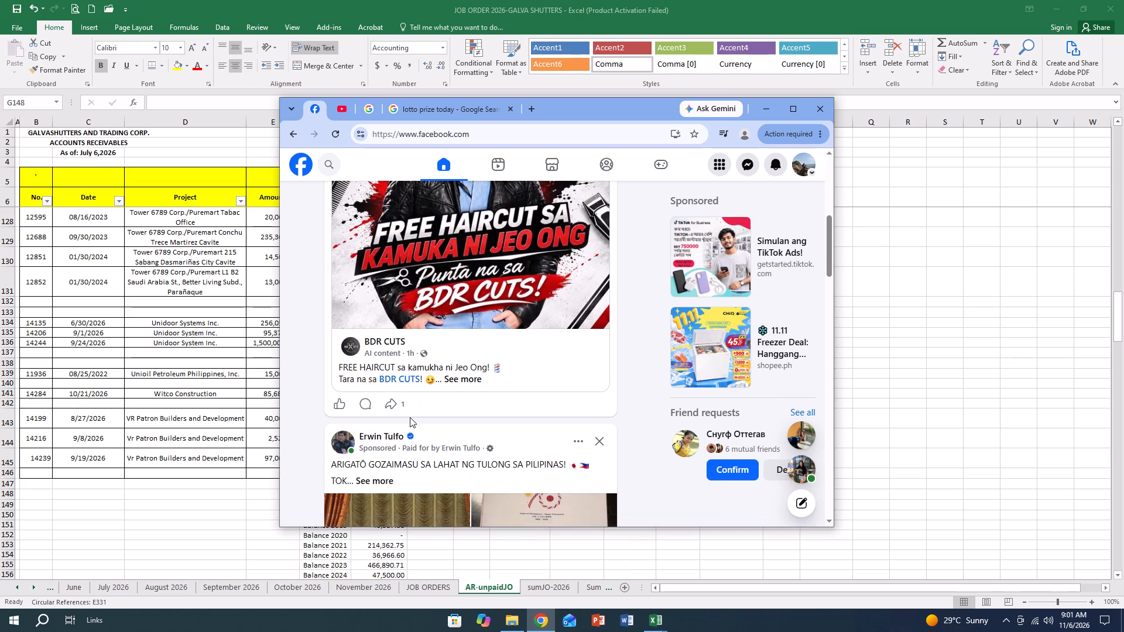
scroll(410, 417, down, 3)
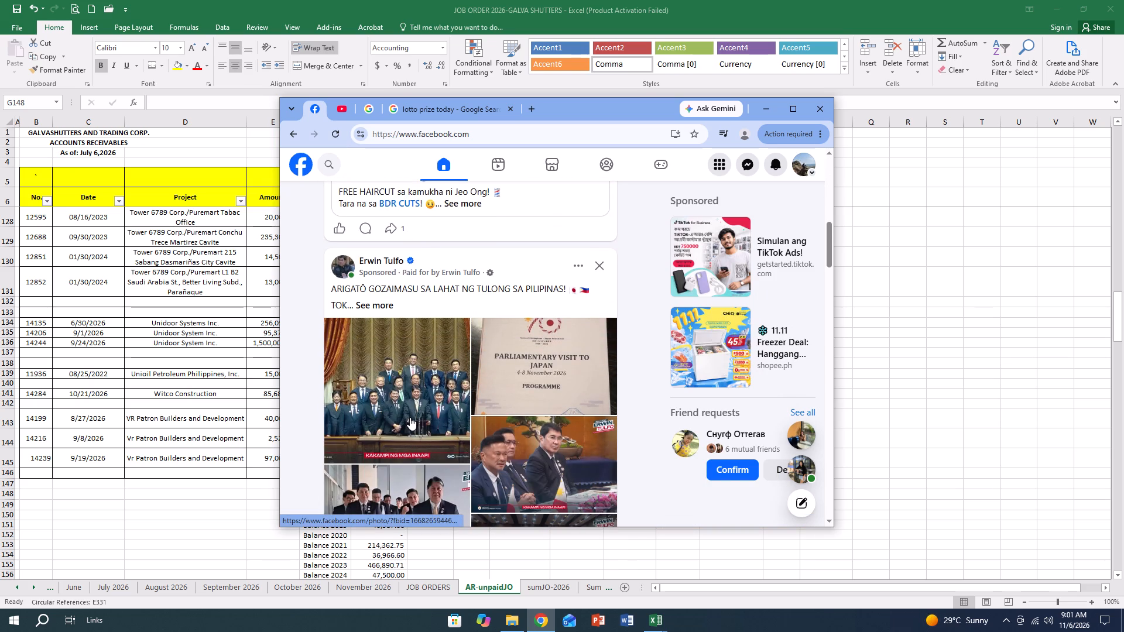
Return to the Excel workbook and recheck the VR Patron Builders and Development subtotal formula in G146.
click(769, 109)
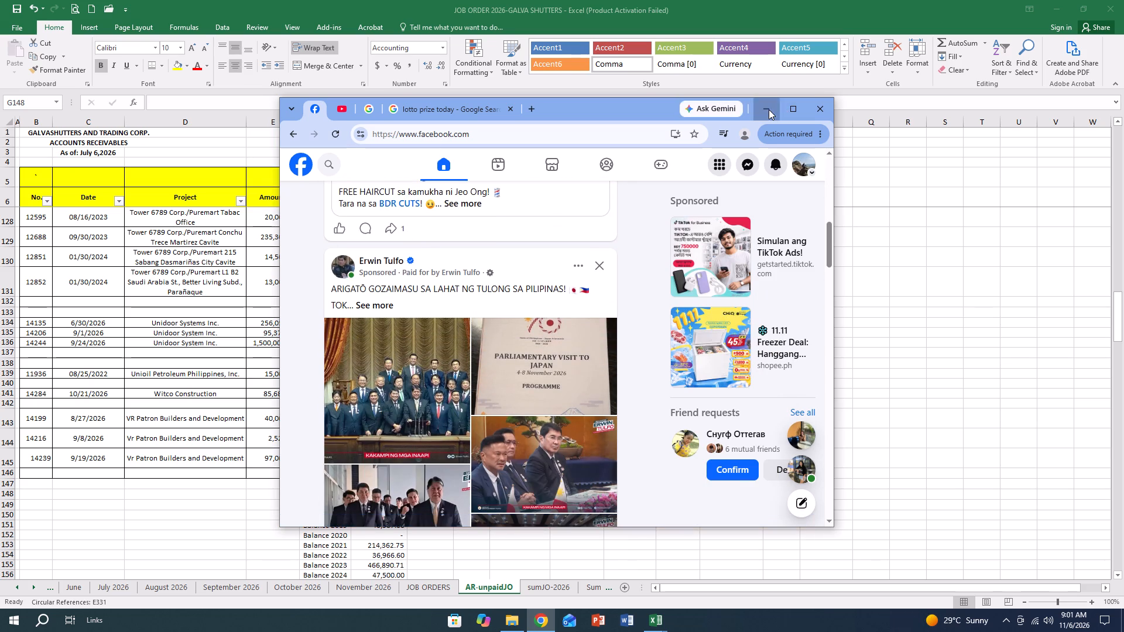
double_click(385, 476)
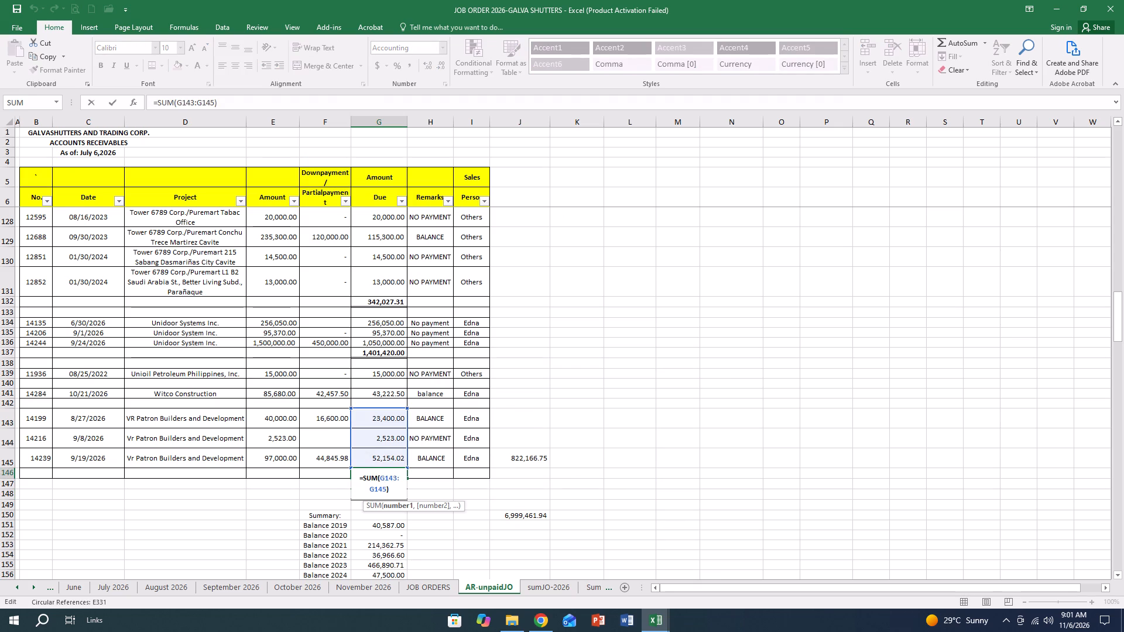
key(Escape)
key(Escape)
key(Escape)
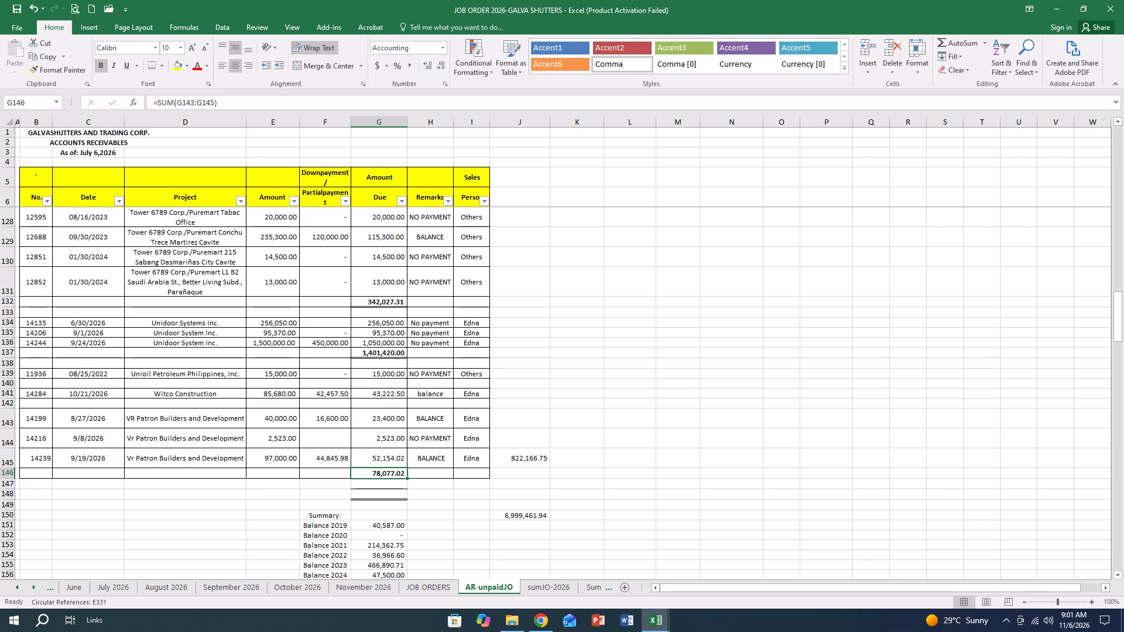
Select the number, date and project cells B145:D145 of job order 14239.
drag(28, 459, 210, 456)
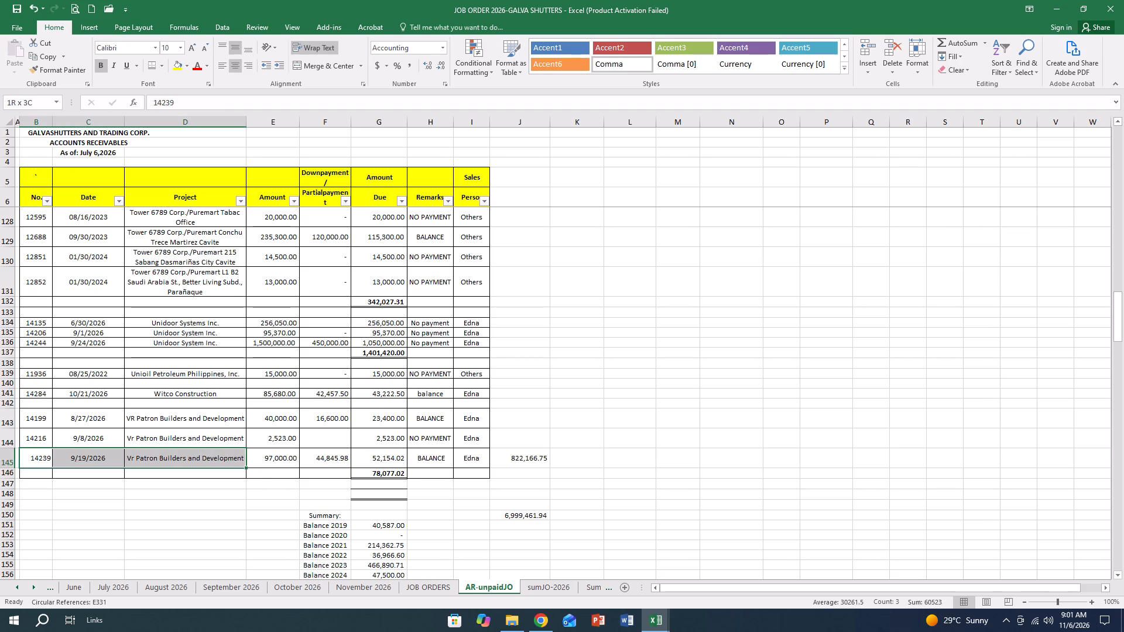
Center the number, date and project cells B145:D145 of job order 14239.
drag(210, 456, 211, 456)
click(240, 67)
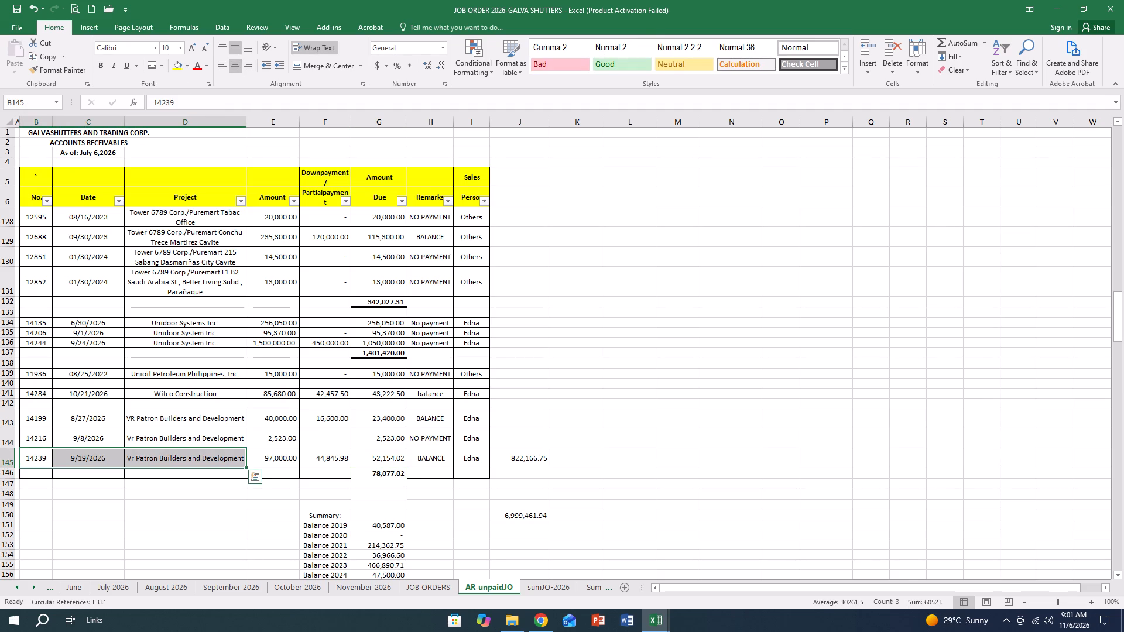
click(191, 517)
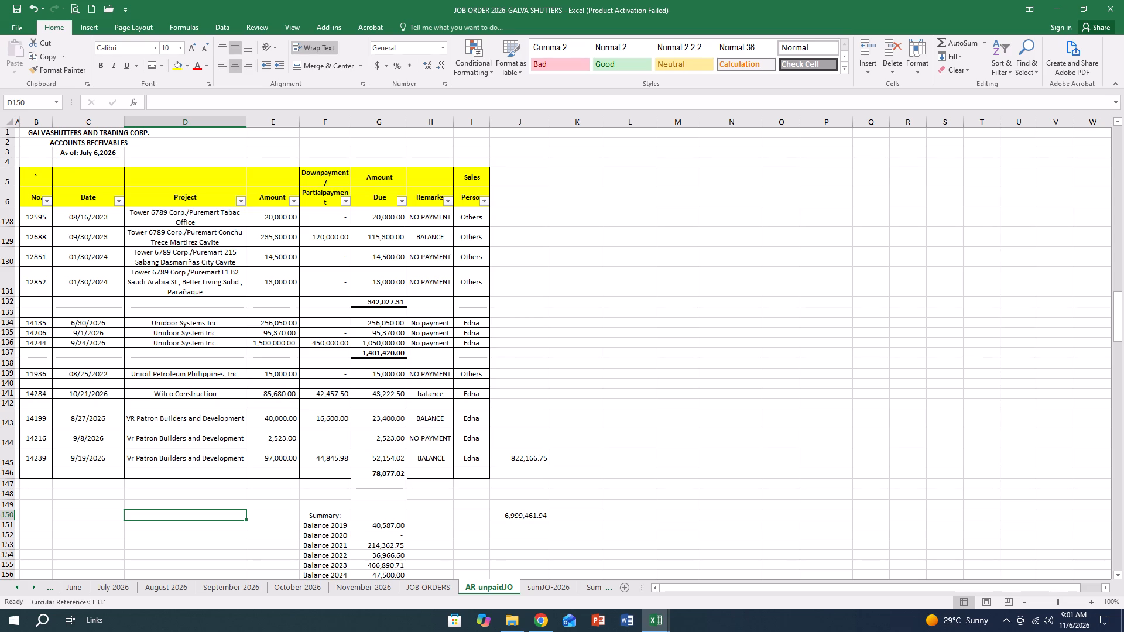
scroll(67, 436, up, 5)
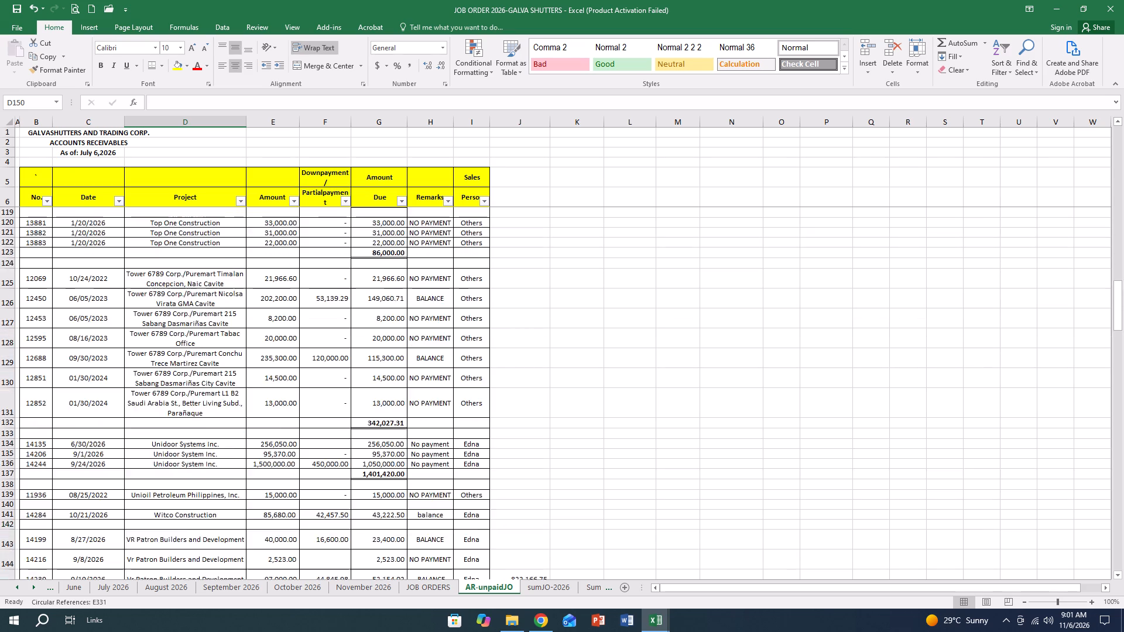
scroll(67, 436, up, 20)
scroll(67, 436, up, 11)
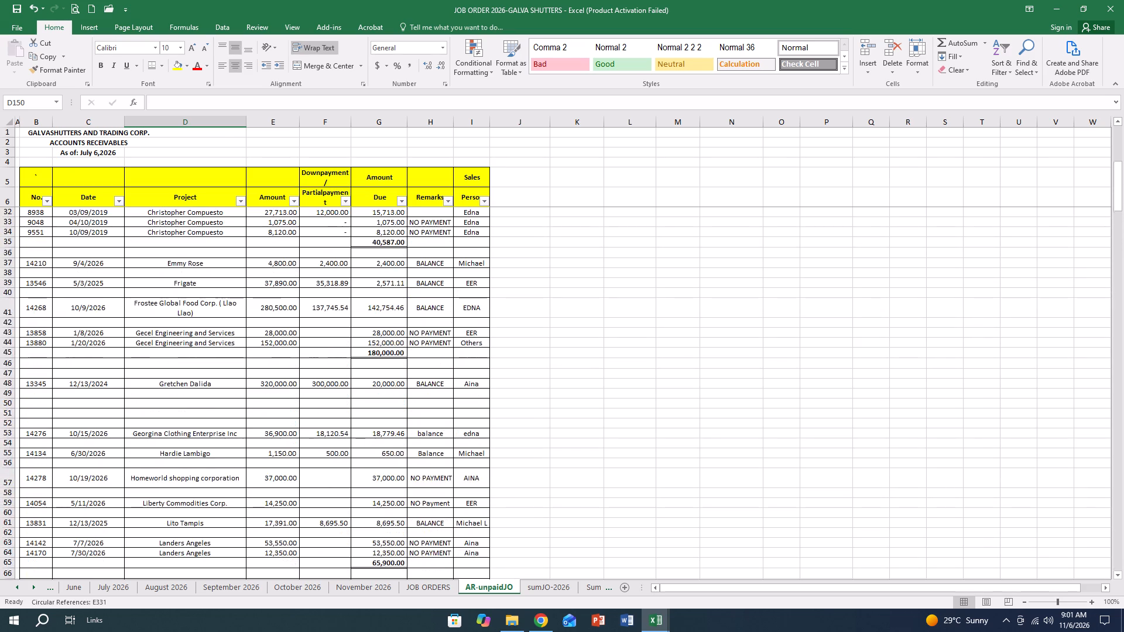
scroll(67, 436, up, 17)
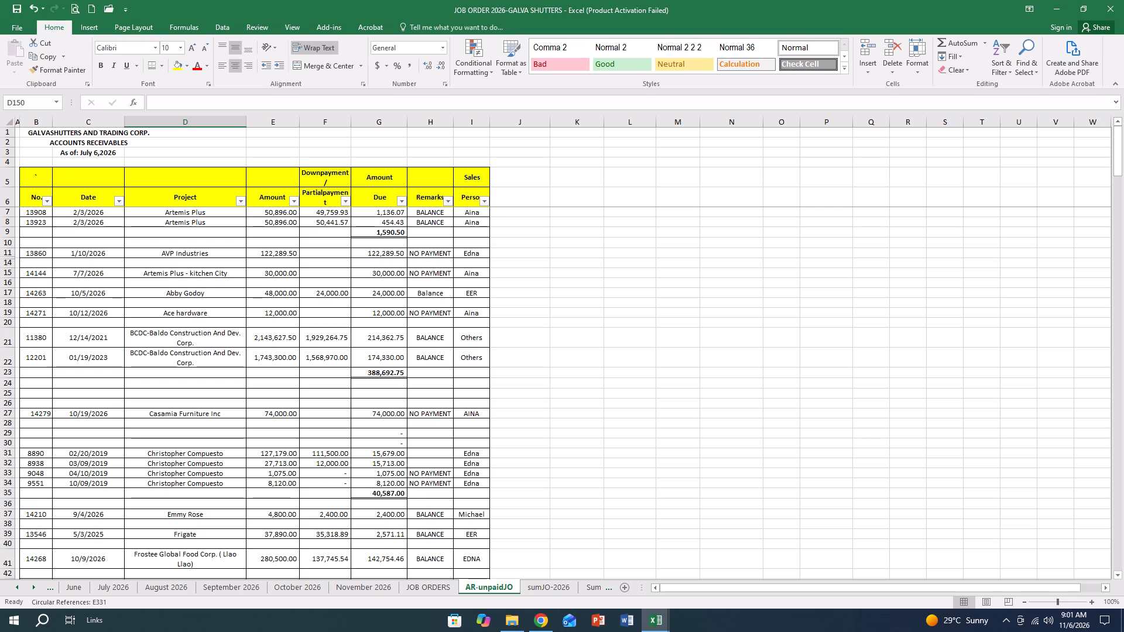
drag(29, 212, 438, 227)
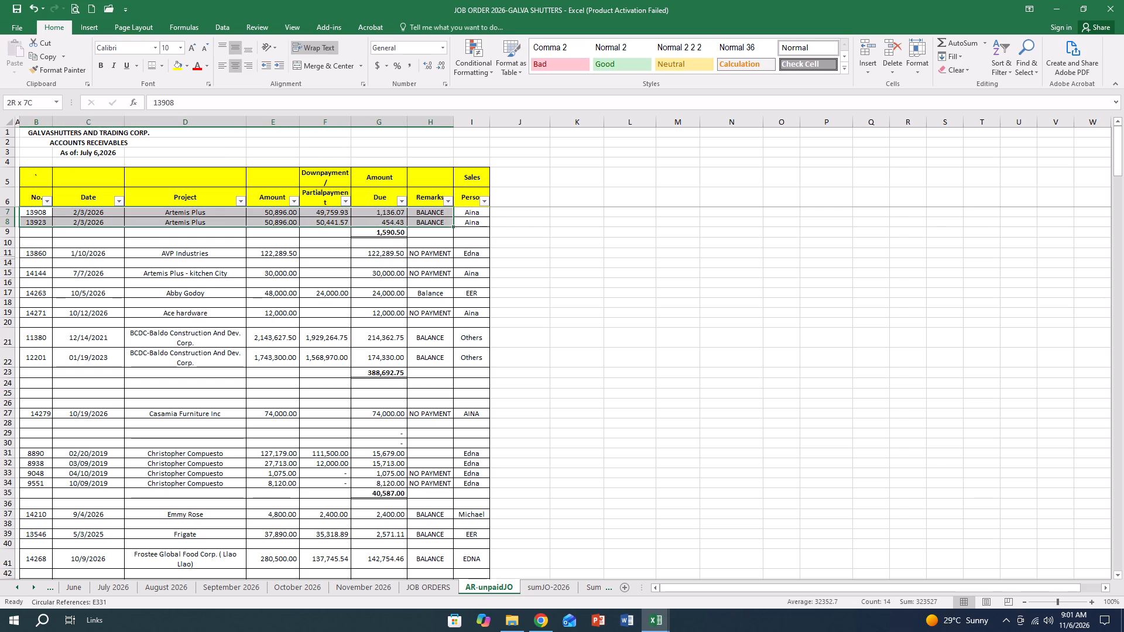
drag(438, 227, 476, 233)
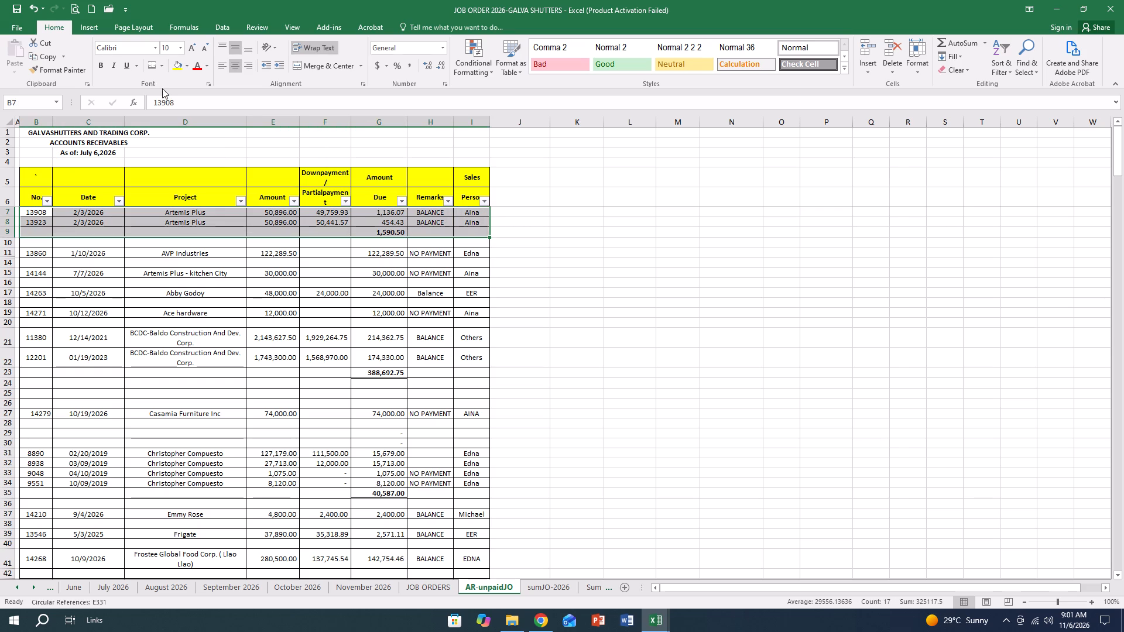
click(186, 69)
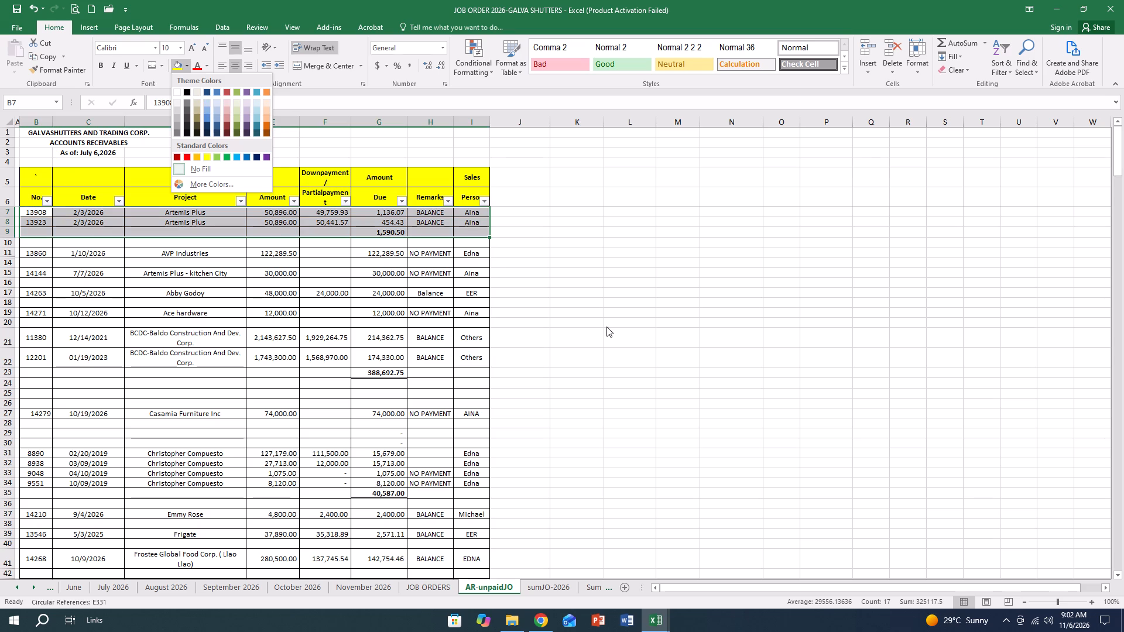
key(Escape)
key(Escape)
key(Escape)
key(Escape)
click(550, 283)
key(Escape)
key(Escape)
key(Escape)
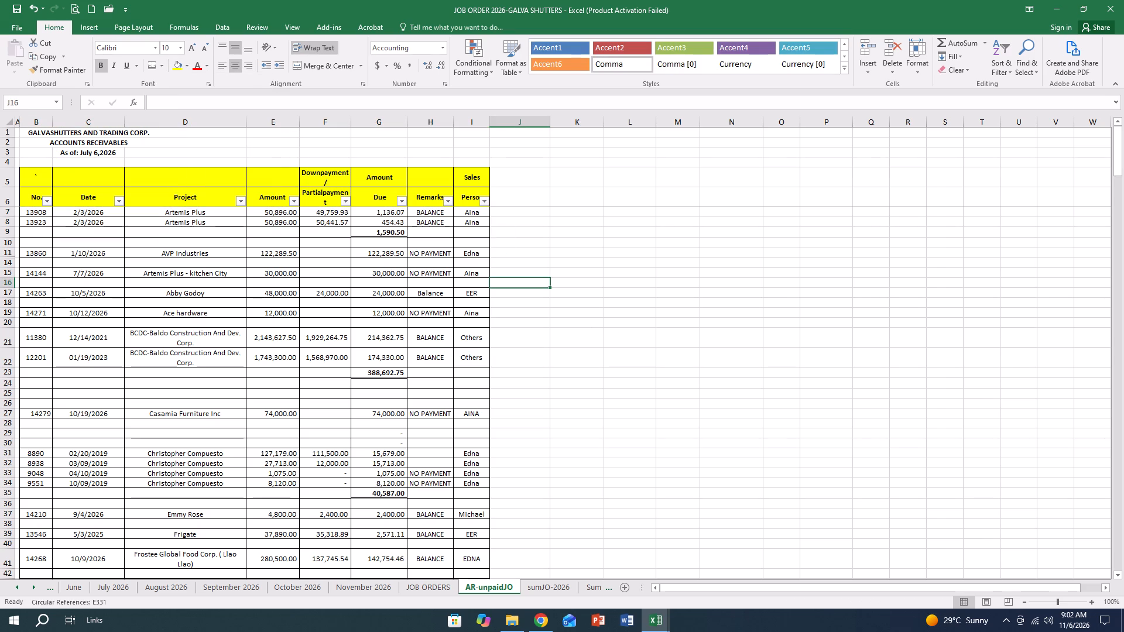
Check the Artemis Plus subtotal formula in G9 and the BCDC-Baldo subtotal formula in G23.
double_click(385, 233)
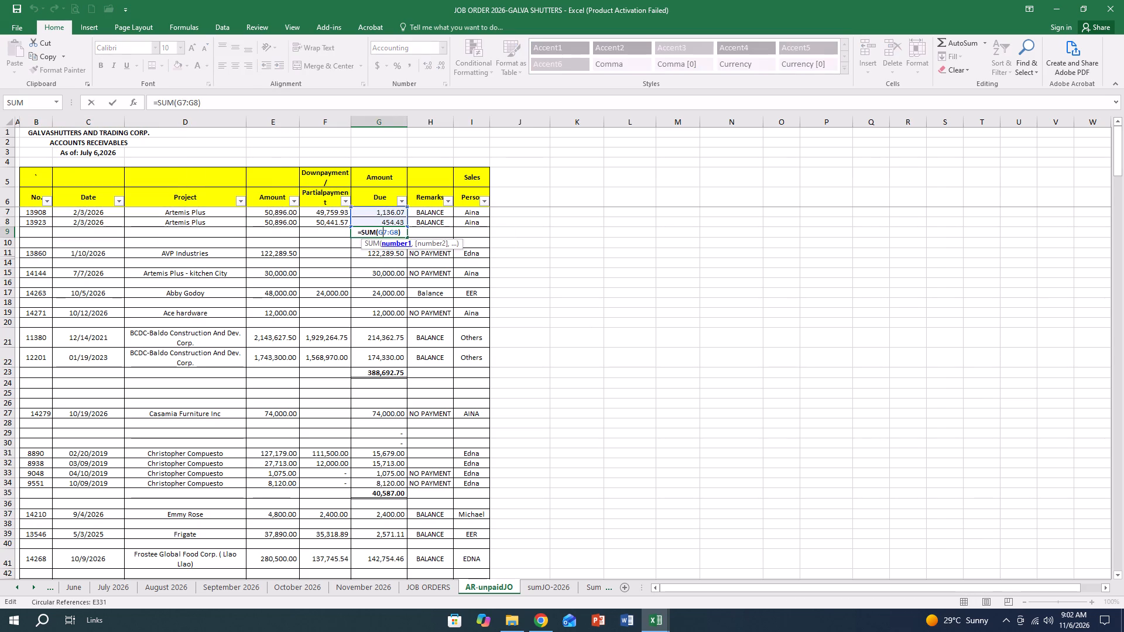
key(Escape)
key(Escape)
key(Escape)
key(Escape)
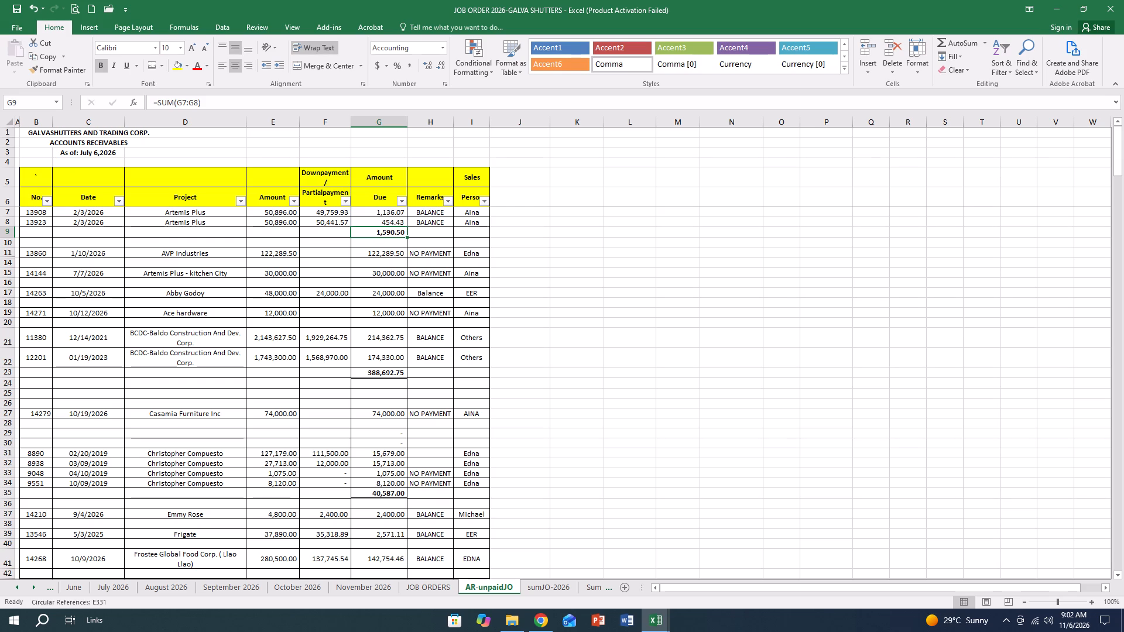
click(381, 375)
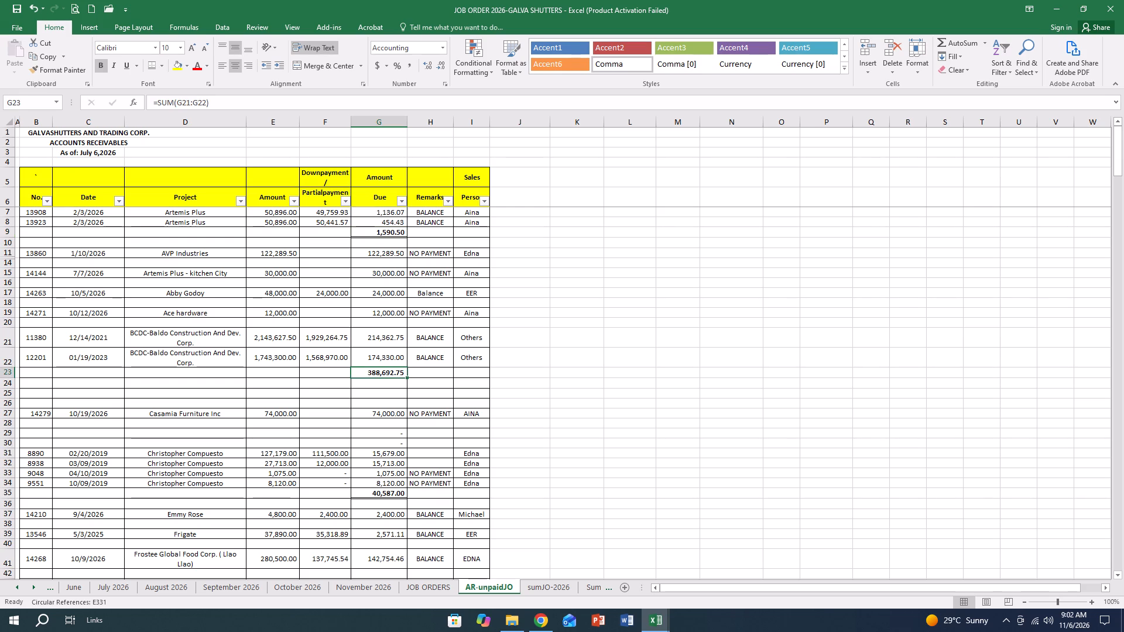
click(381, 375)
Start a SUM formula in grand total cell G148 with the individual amounts due in G7, G8, G11, G15, G17, G19, G21 and G22.
scroll(621, 418, down, 5)
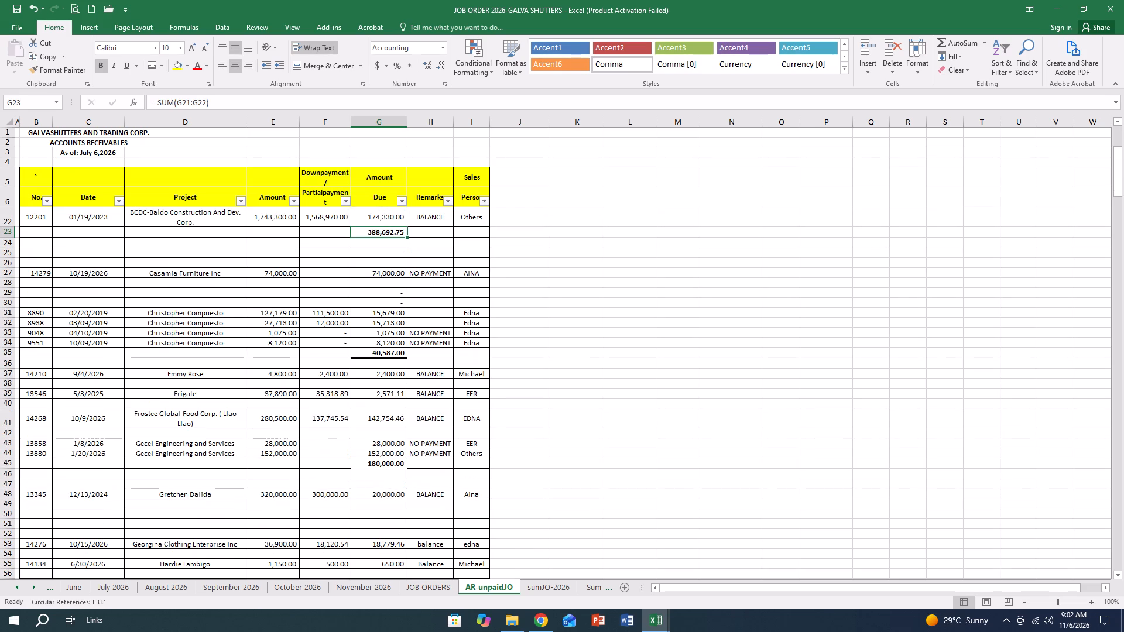
scroll(382, 304, down, 12)
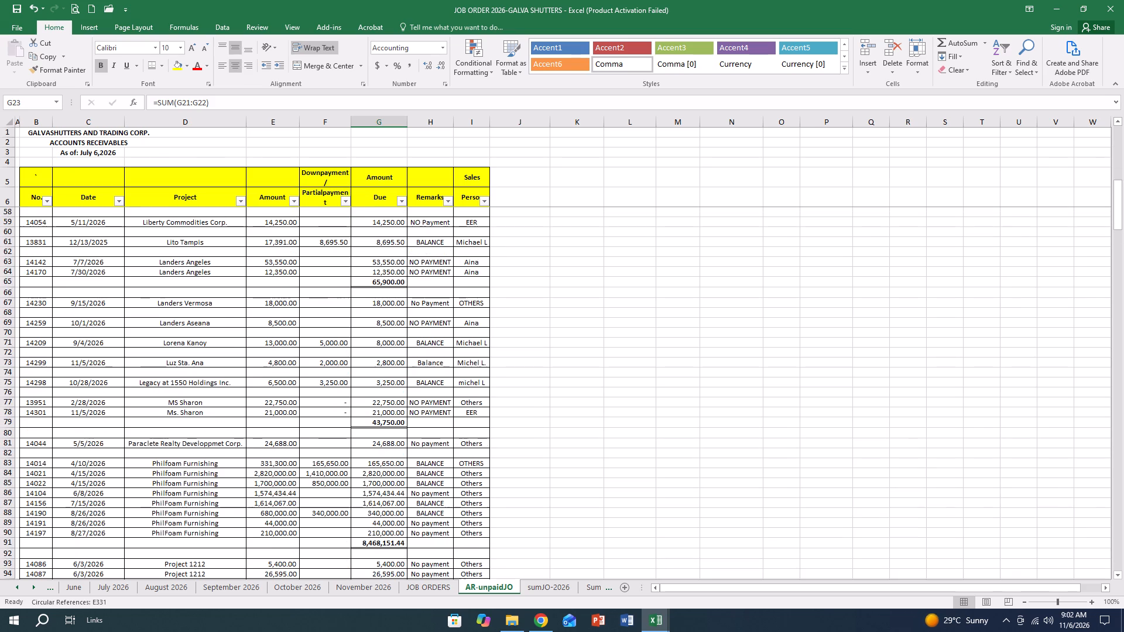
scroll(382, 324, down, 12)
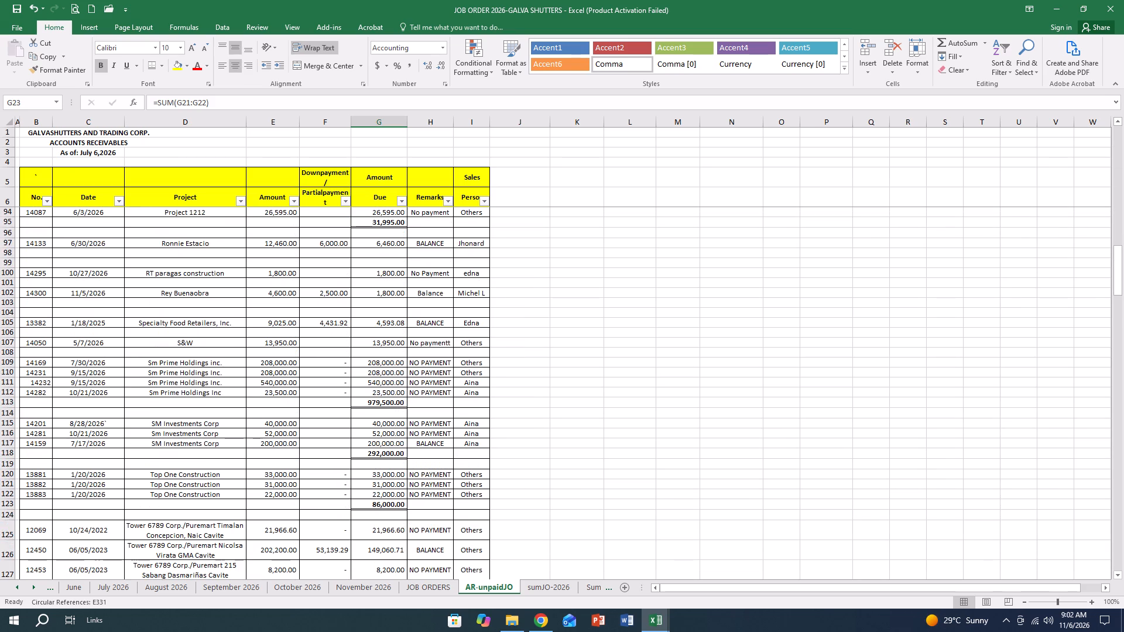
scroll(382, 324, down, 18)
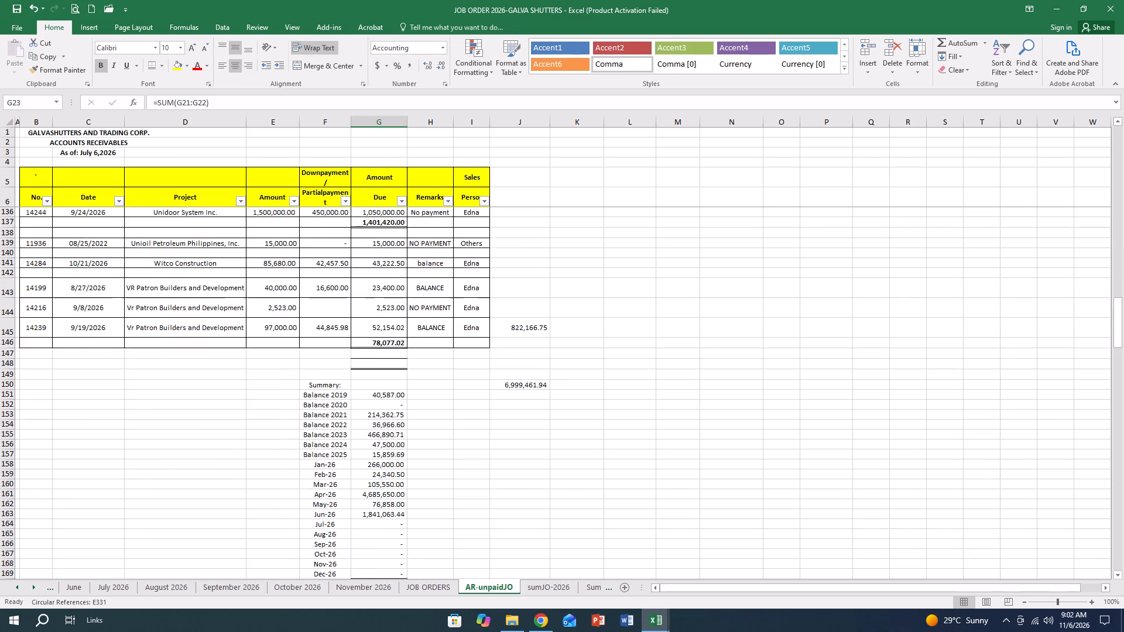
scroll(382, 324, up, 3)
double_click(382, 333)
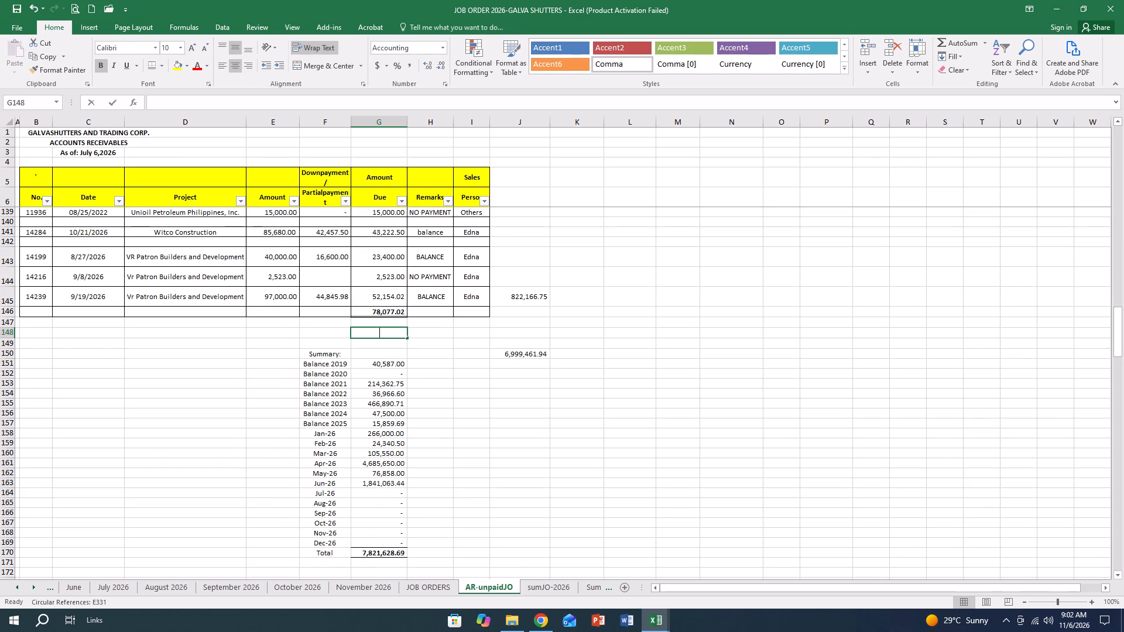
text(=SUM)
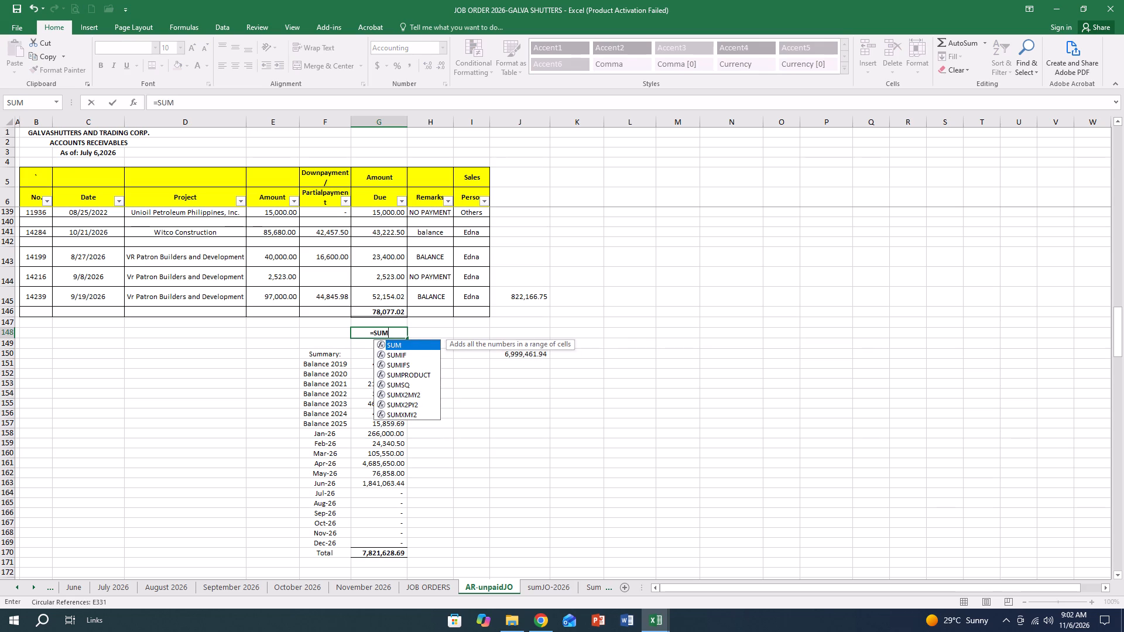
key(shift+parenleft)
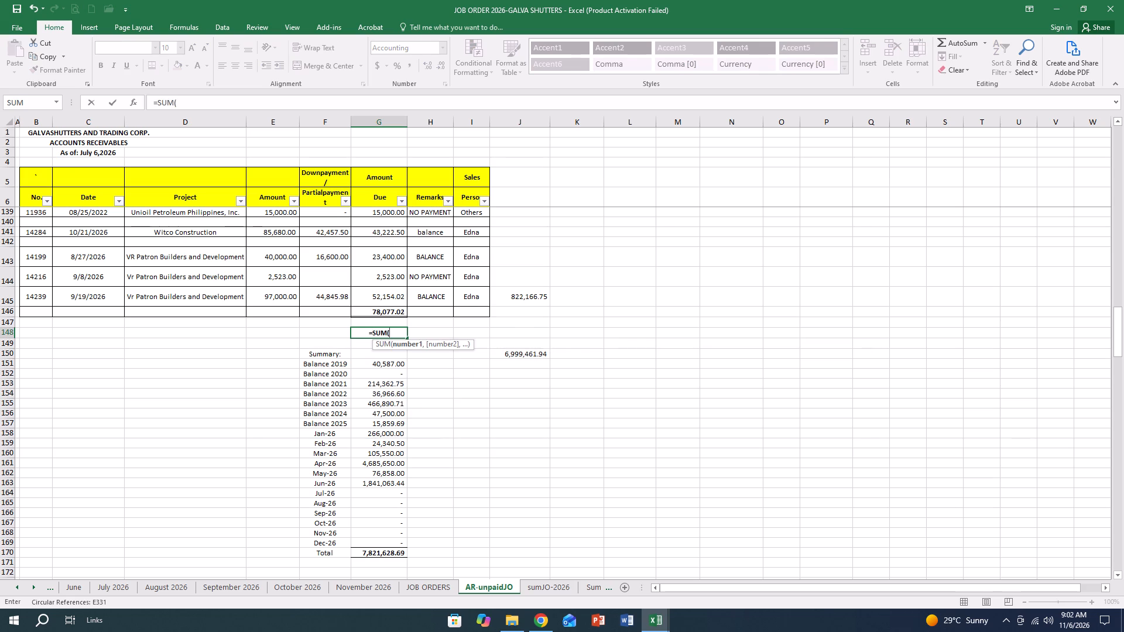
scroll(393, 304, up, 13)
scroll(446, 290, up, 19)
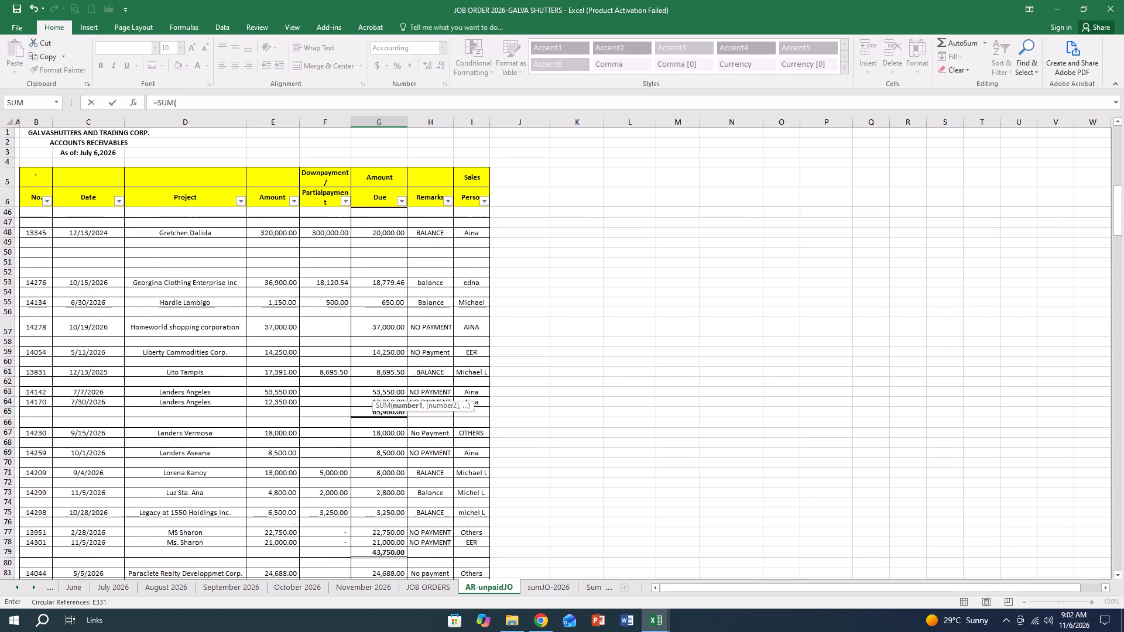
scroll(385, 281, up, 20)
scroll(385, 281, up, 4)
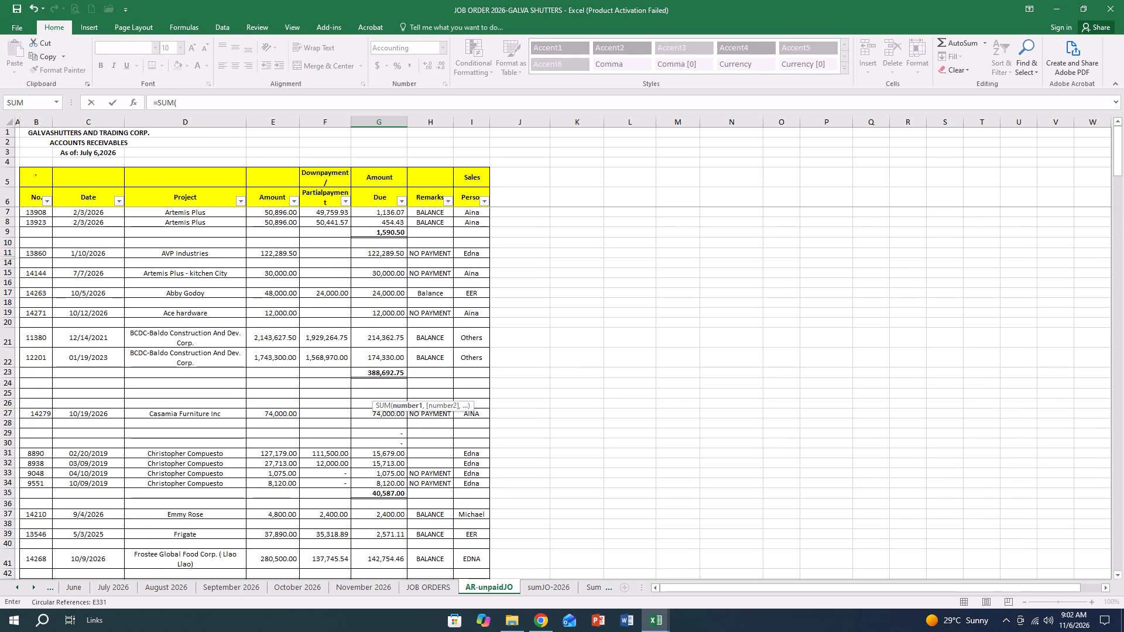
ctrl+click(385, 212)
ctrl+click(382, 223)
ctrl+click(378, 256)
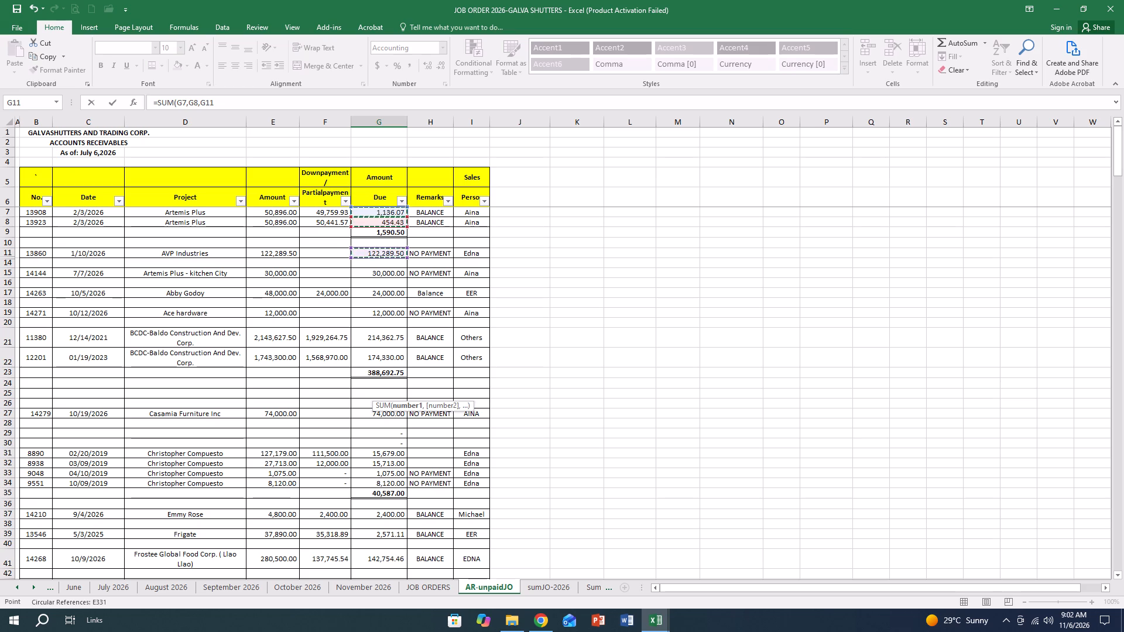
ctrl+click(378, 274)
ctrl+click(380, 296)
ctrl+click(378, 315)
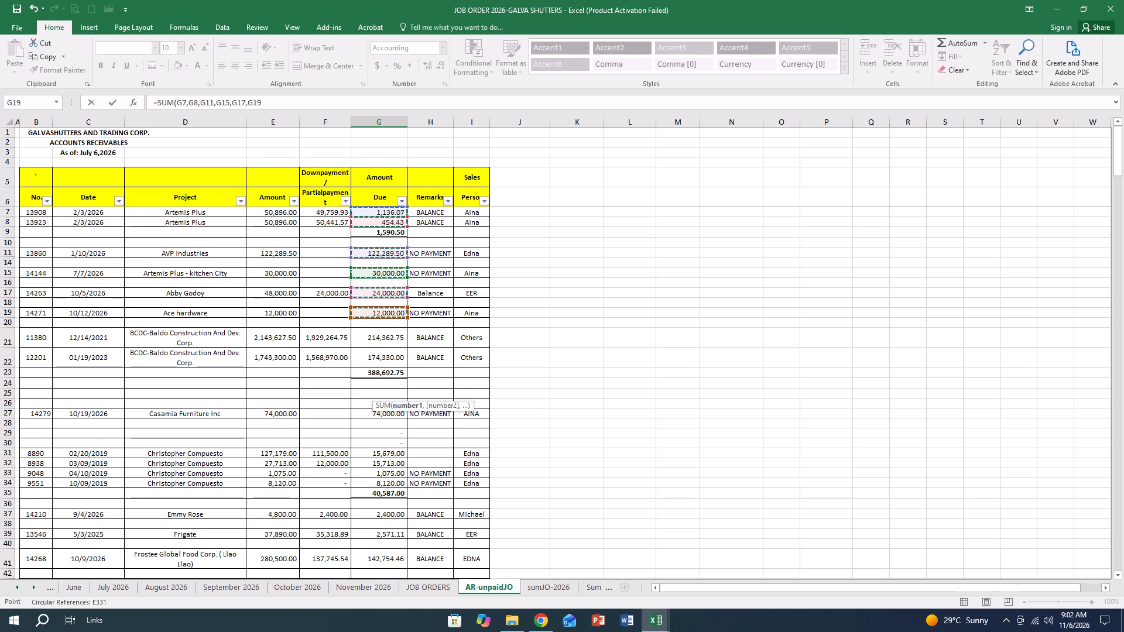
ctrl+click(379, 336)
ctrl+click(385, 362)
Extend the G148 SUM formula with the Casamia Furniture amount in G27 and the individual amounts due in G31, G32, G33 and G34.
scroll(384, 363, down, 2)
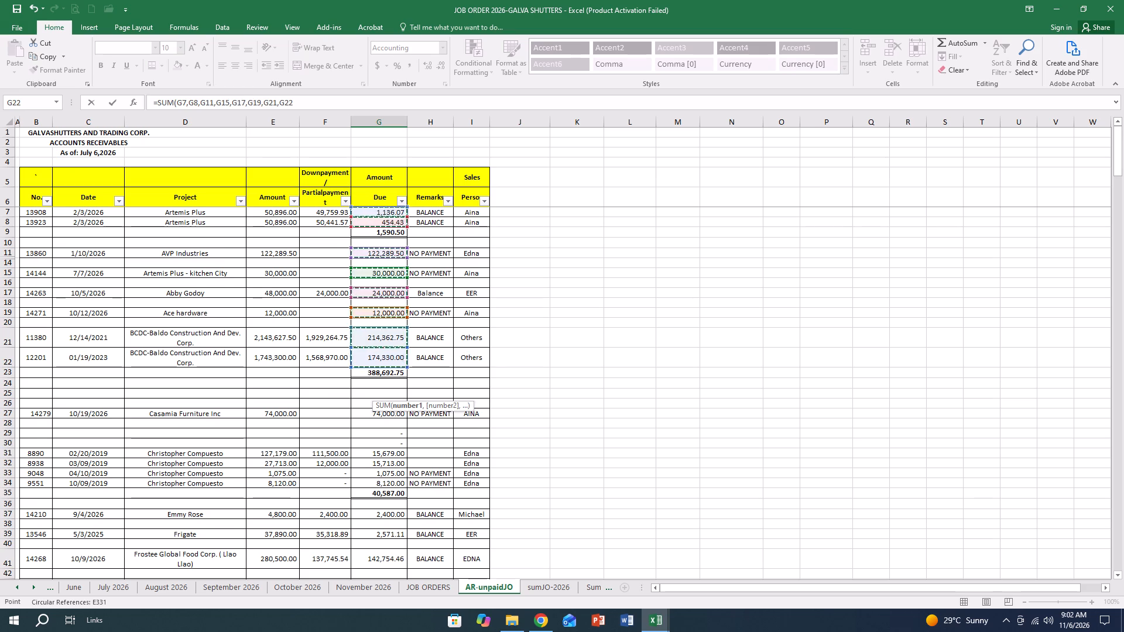
ctrl+click(385, 365)
scroll(385, 365, down, 2)
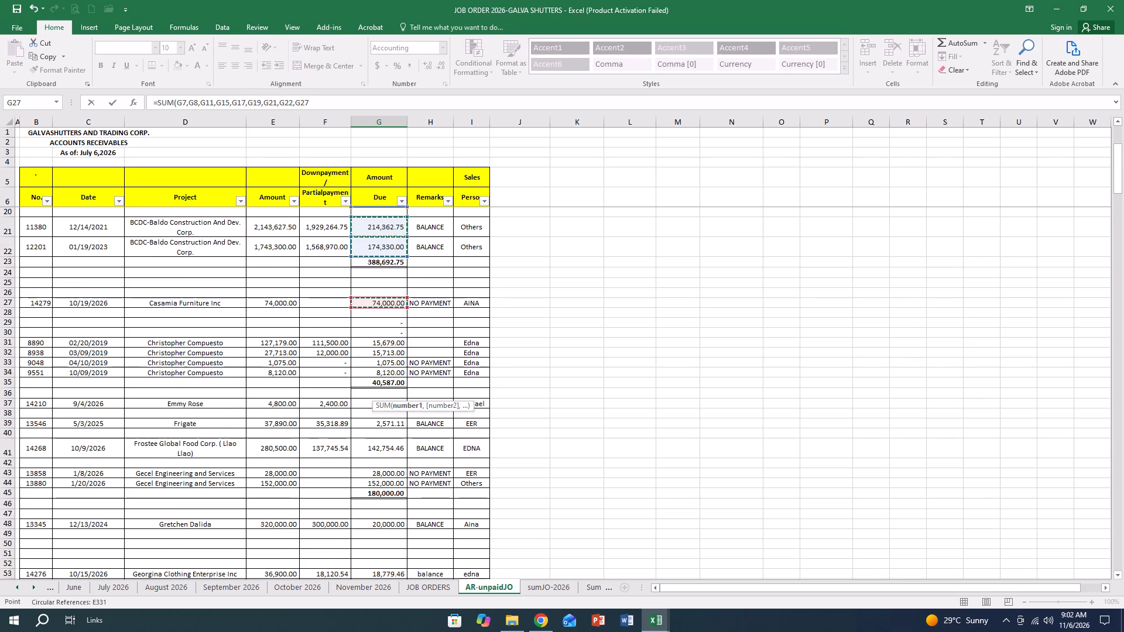
ctrl+click(385, 342)
ctrl+click(384, 353)
ctrl+click(383, 366)
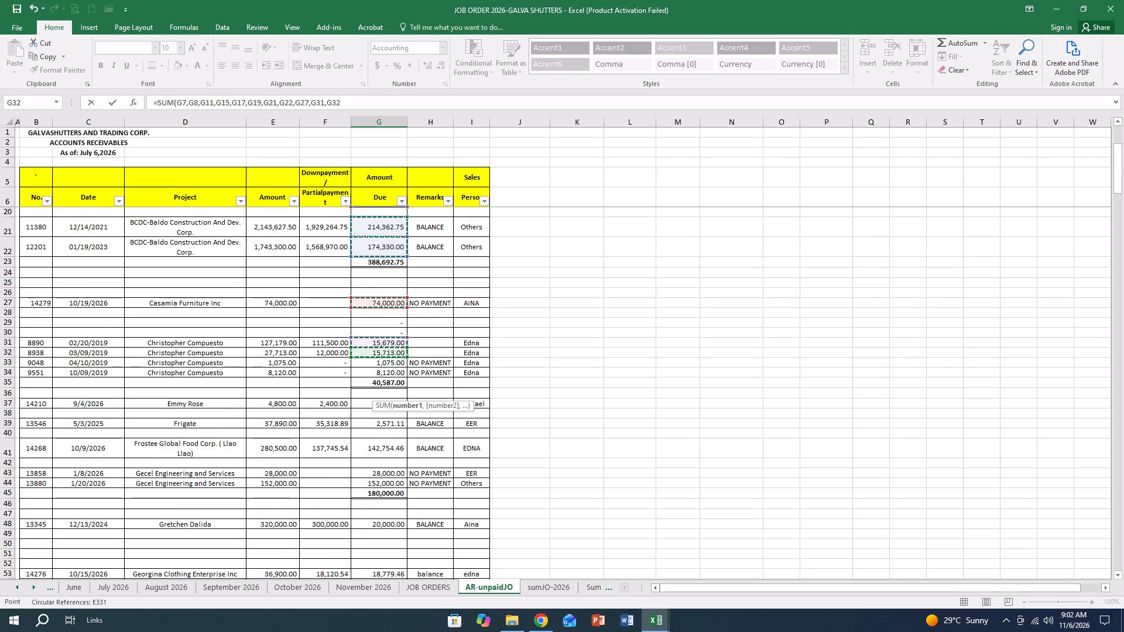
ctrl+click(386, 375)
Extend the G148 SUM formula with the individual amounts due in G37, G39, G41, G43, G44 and G48.
scroll(388, 373, down, 4)
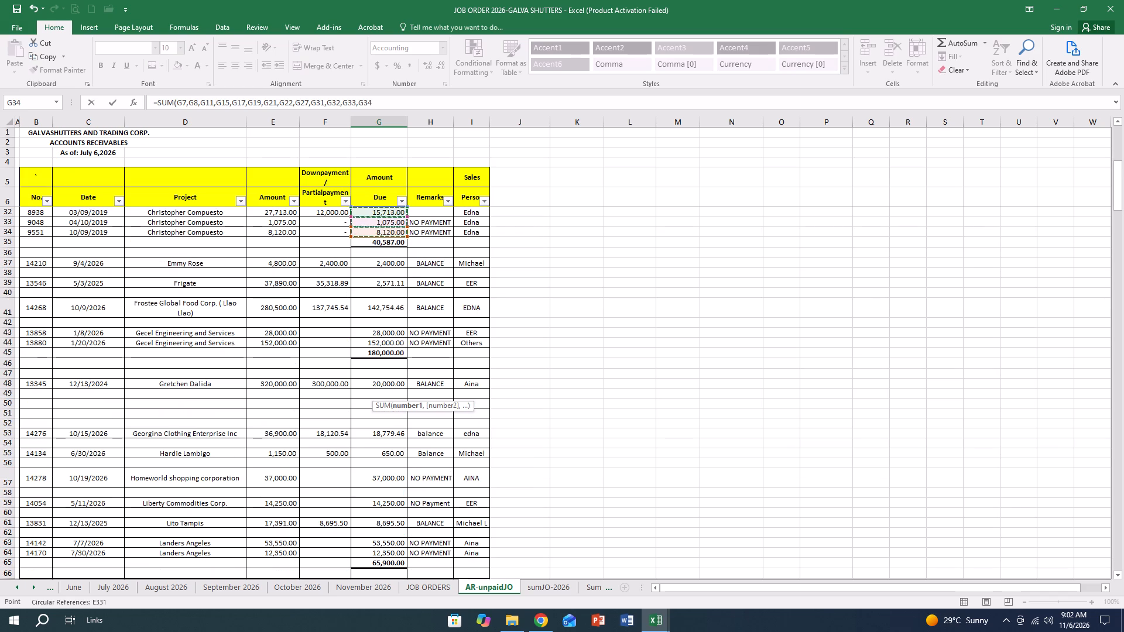
ctrl+click(387, 264)
ctrl+click(382, 285)
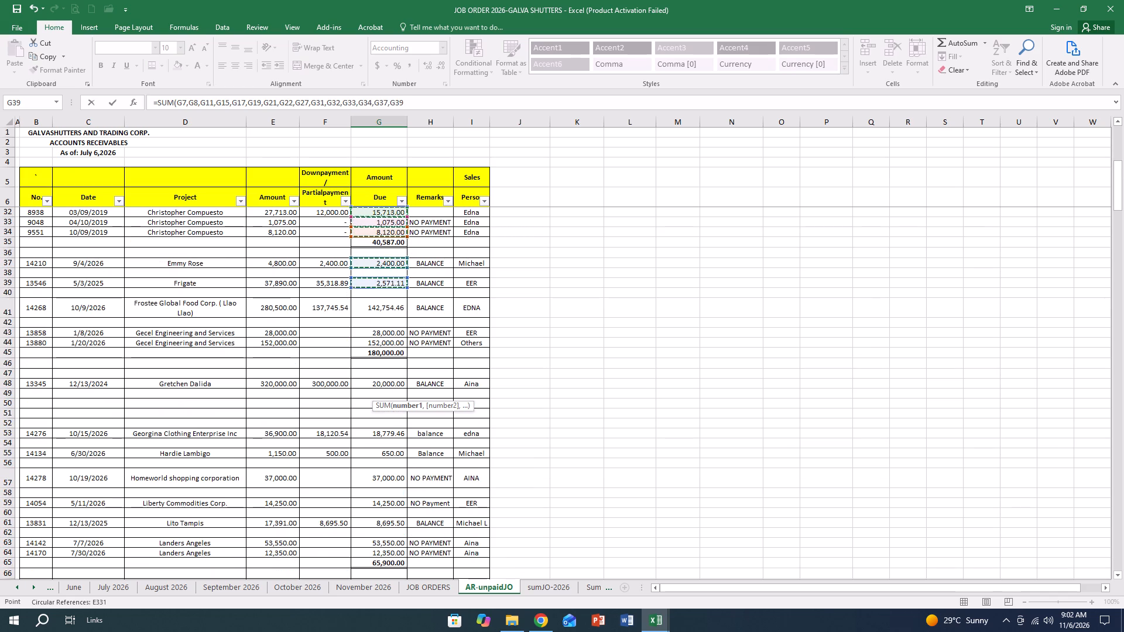
ctrl+click(379, 310)
ctrl+click(383, 333)
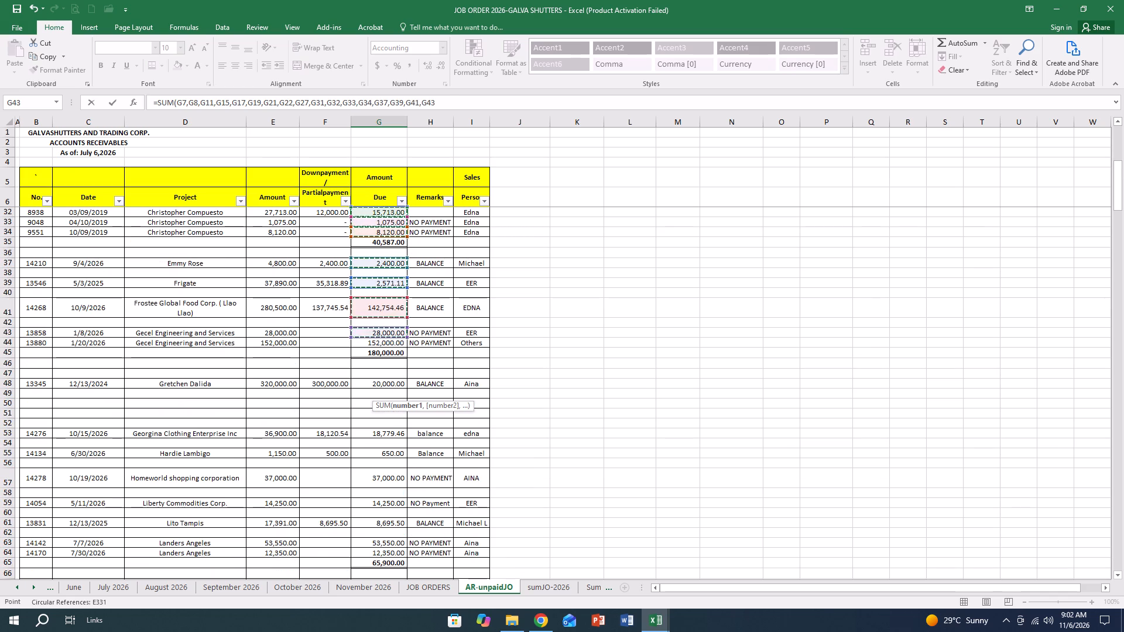
ctrl+click(383, 344)
scroll(383, 344, down, 2)
ctrl+click(387, 320)
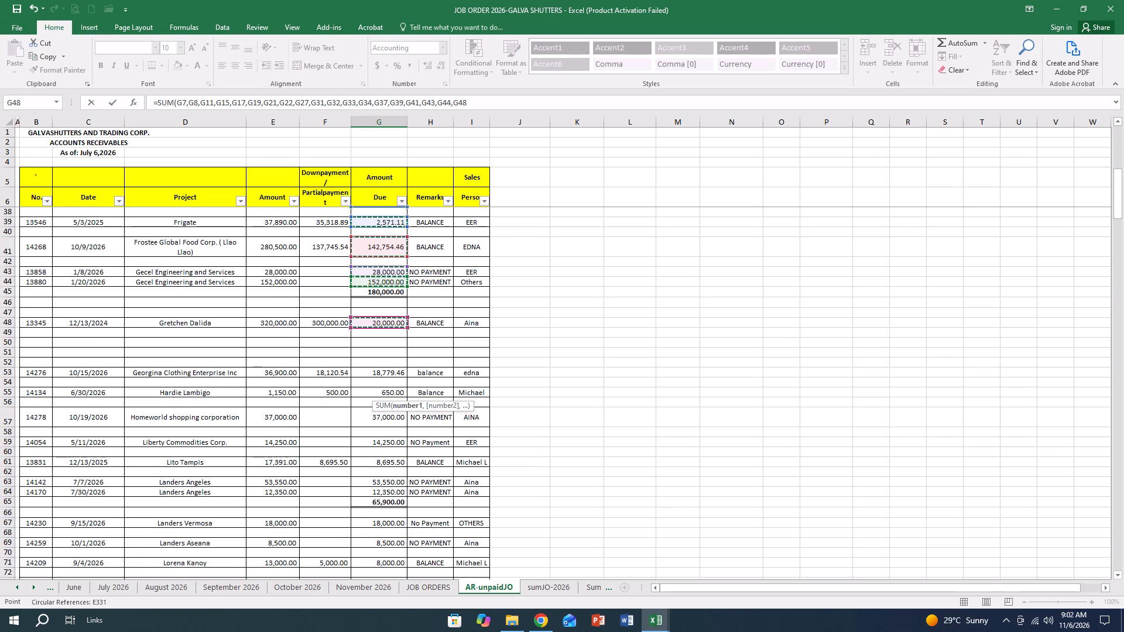
Add the amounts due in G53, G55, G57, G59 and G61 and the Landers Angeles amounts in G63 and G64 to the G148 SUM formula.
scroll(387, 320, down, 2)
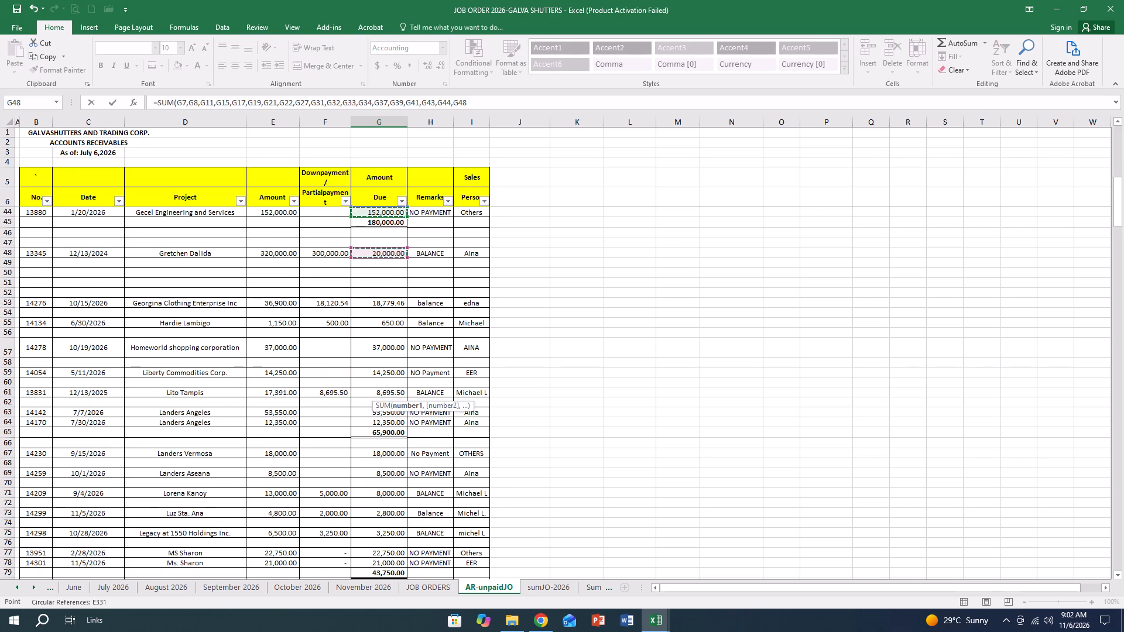
ctrl+click(384, 304)
ctrl+click(382, 325)
ctrl+click(383, 348)
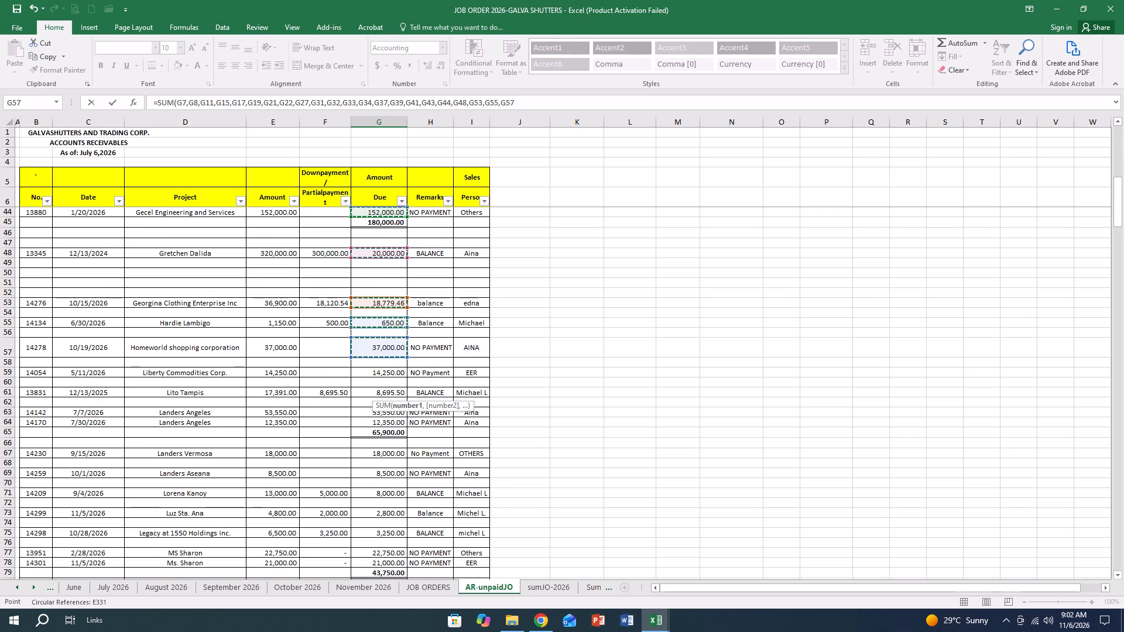
ctrl+click(386, 372)
ctrl+click(389, 391)
scroll(385, 365, down, 3)
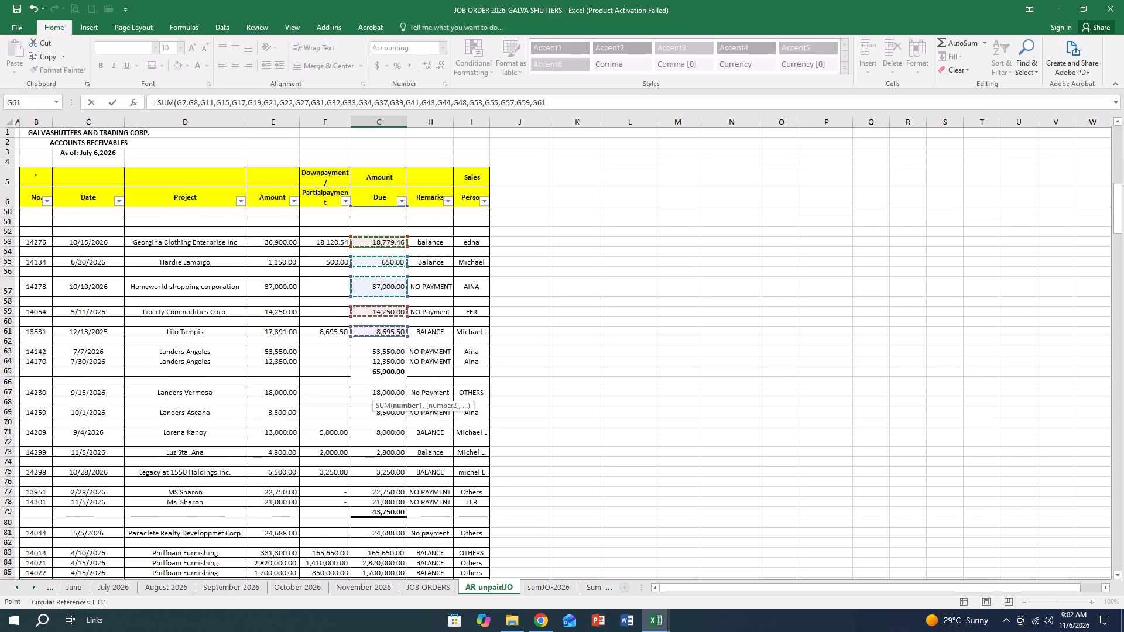
ctrl+click(388, 324)
ctrl+click(388, 334)
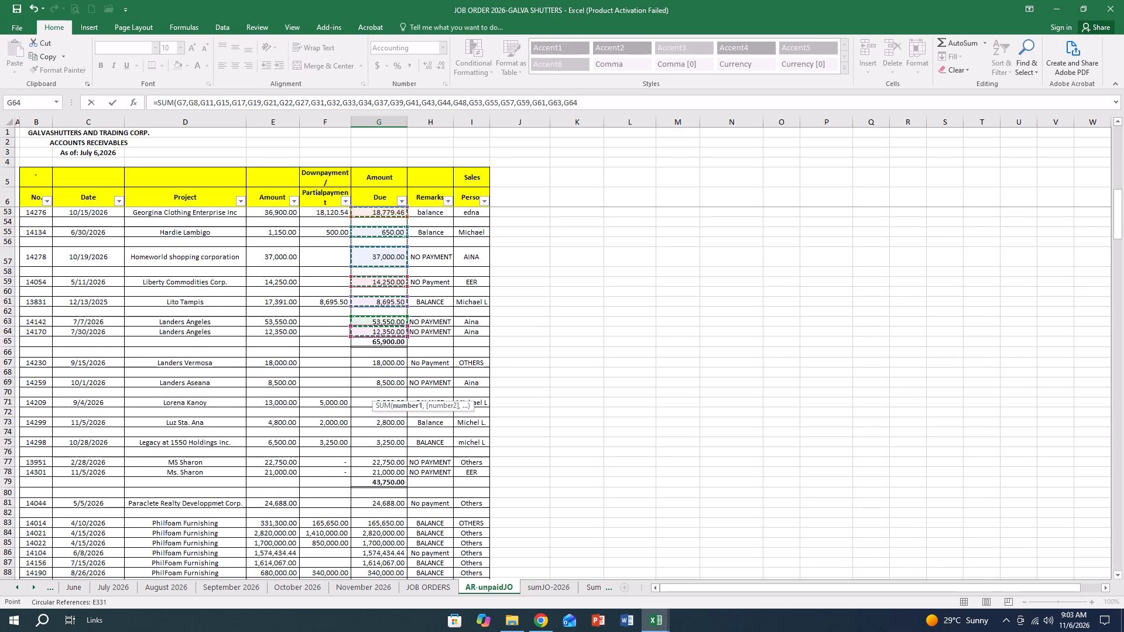
Continue the G148 SUM formula with the individual amounts due in G67, G69, G71, G73, G75, G77 and G78.
ctrl+click(384, 362)
ctrl+click(387, 383)
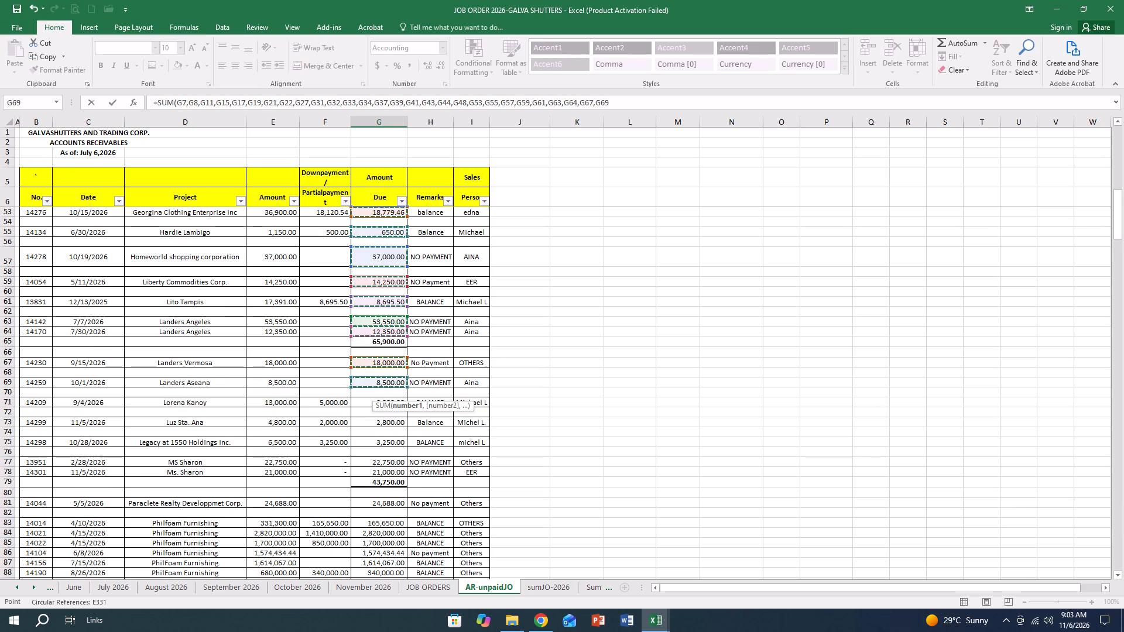
scroll(388, 380, down, 2)
ctrl+click(386, 334)
ctrl+click(386, 355)
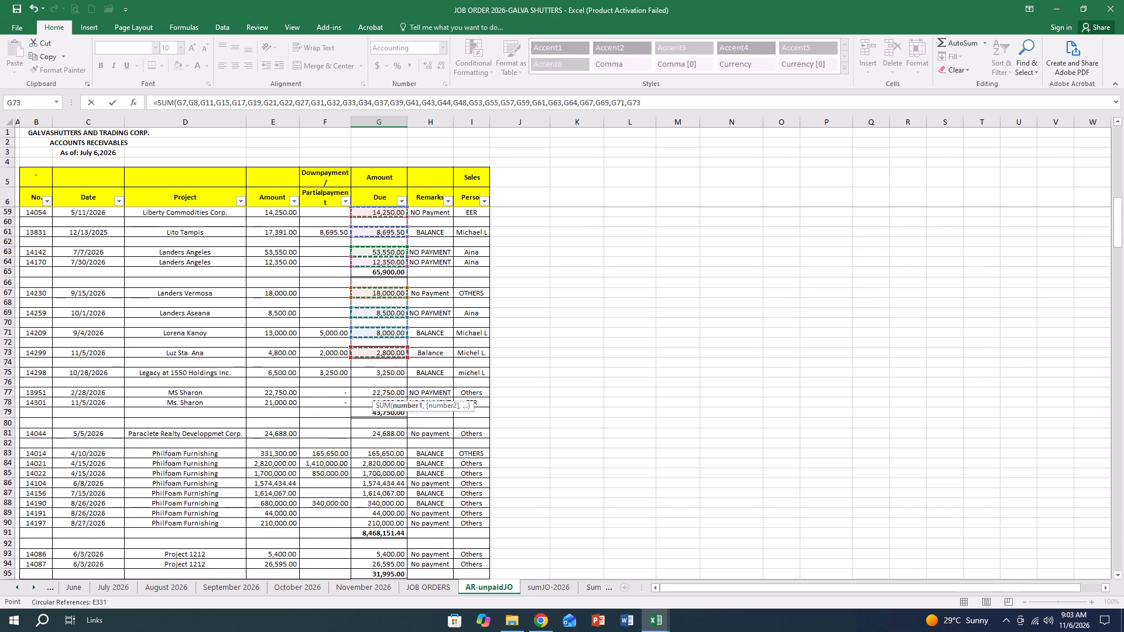
ctrl+click(389, 374)
scroll(389, 373, down, 2)
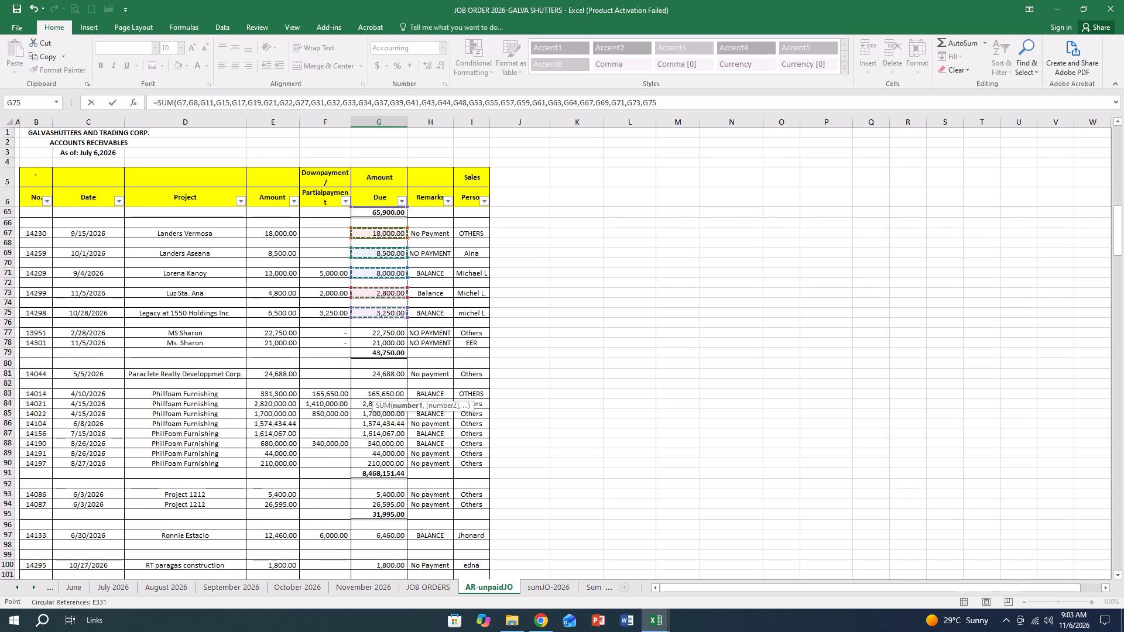
ctrl+click(389, 333)
ctrl+click(388, 344)
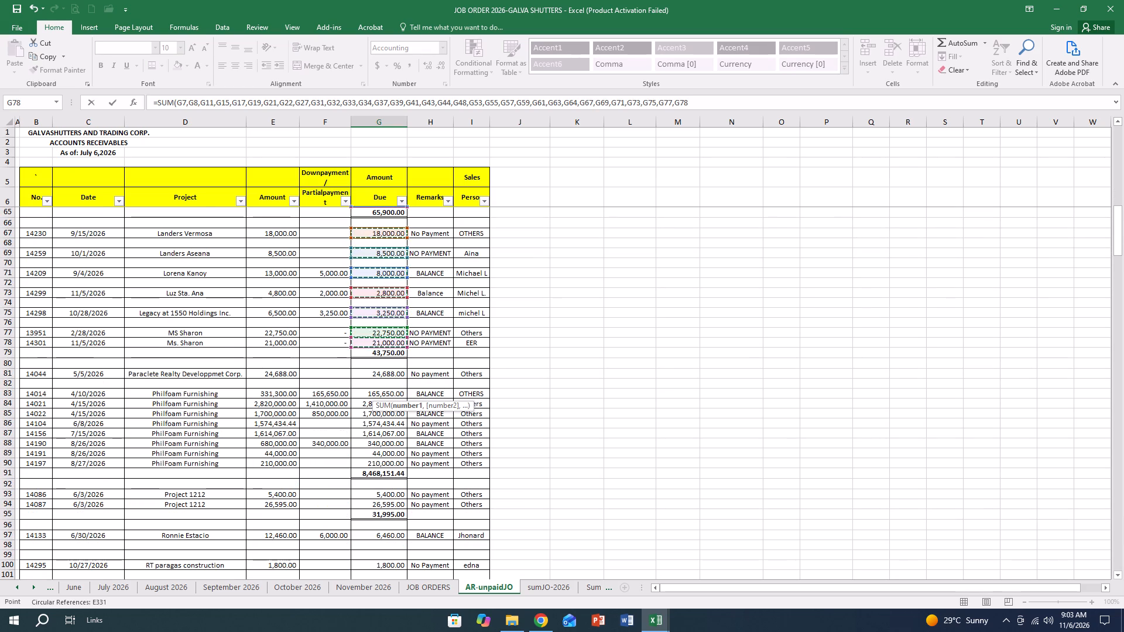
Add the Paraclete Realty amount in G81 and each Philfoam Furnishing amount from G83 through G90 individually to the G148 SUM formula.
scroll(388, 344, down, 2)
ctrl+click(385, 313)
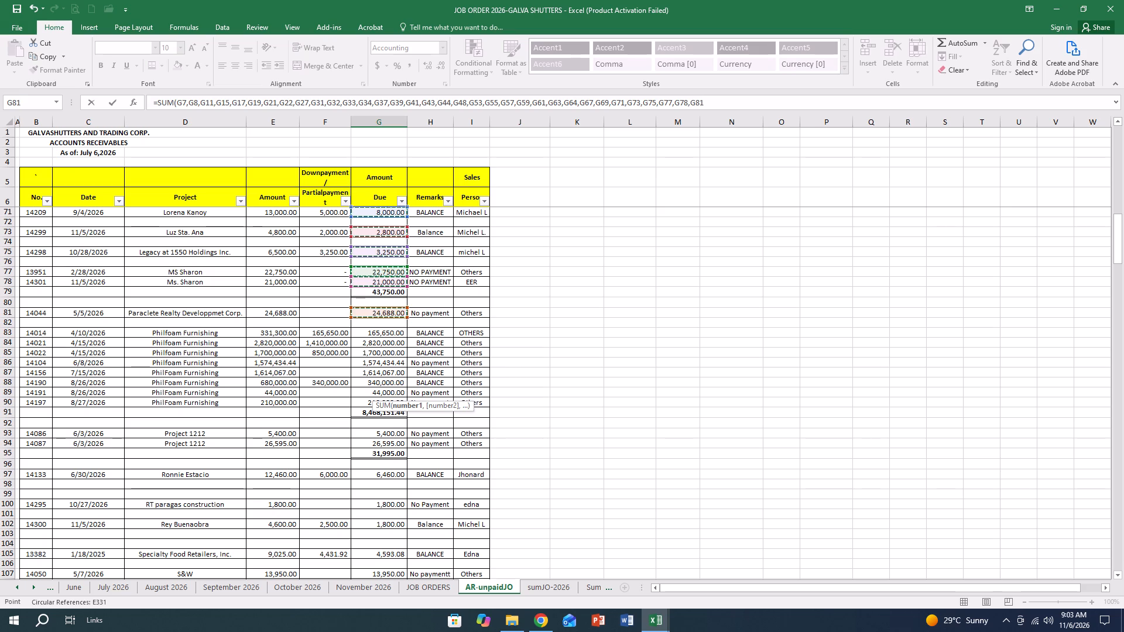
ctrl+click(382, 332)
ctrl+click(380, 342)
ctrl+click(380, 356)
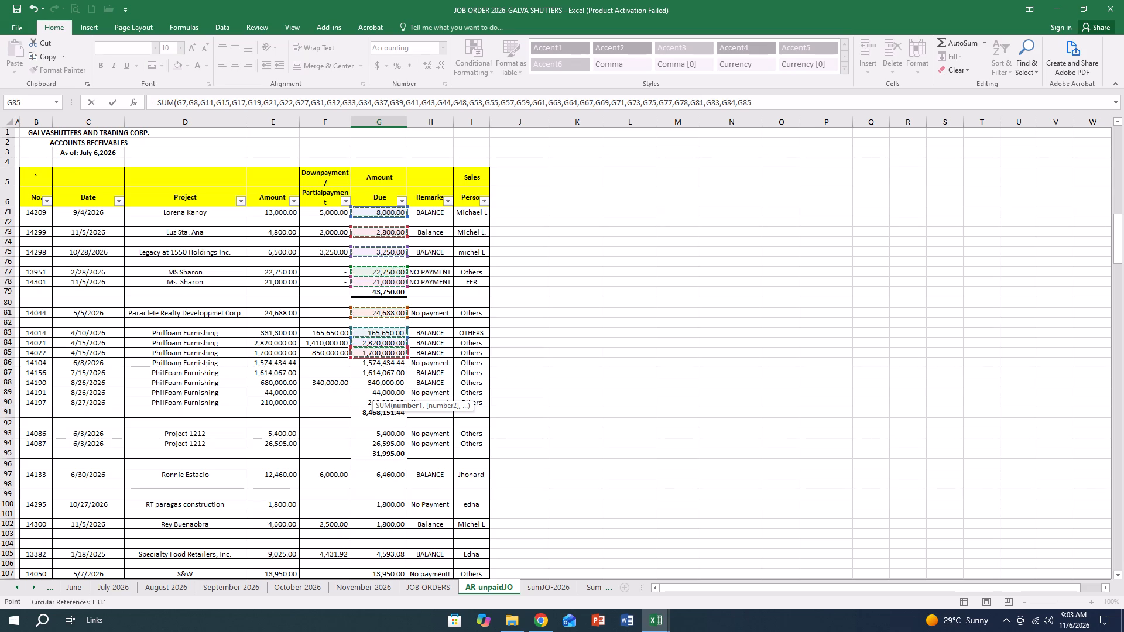
ctrl+click(381, 362)
ctrl+click(382, 373)
ctrl+click(386, 386)
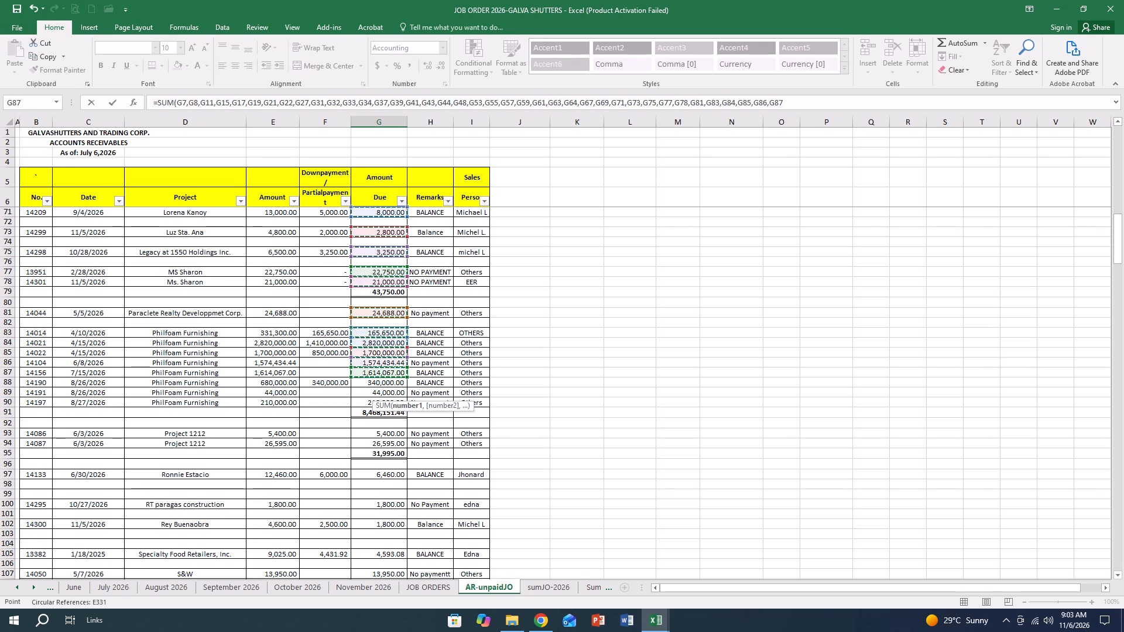
ctrl+click(388, 394)
scroll(388, 394, down, 2)
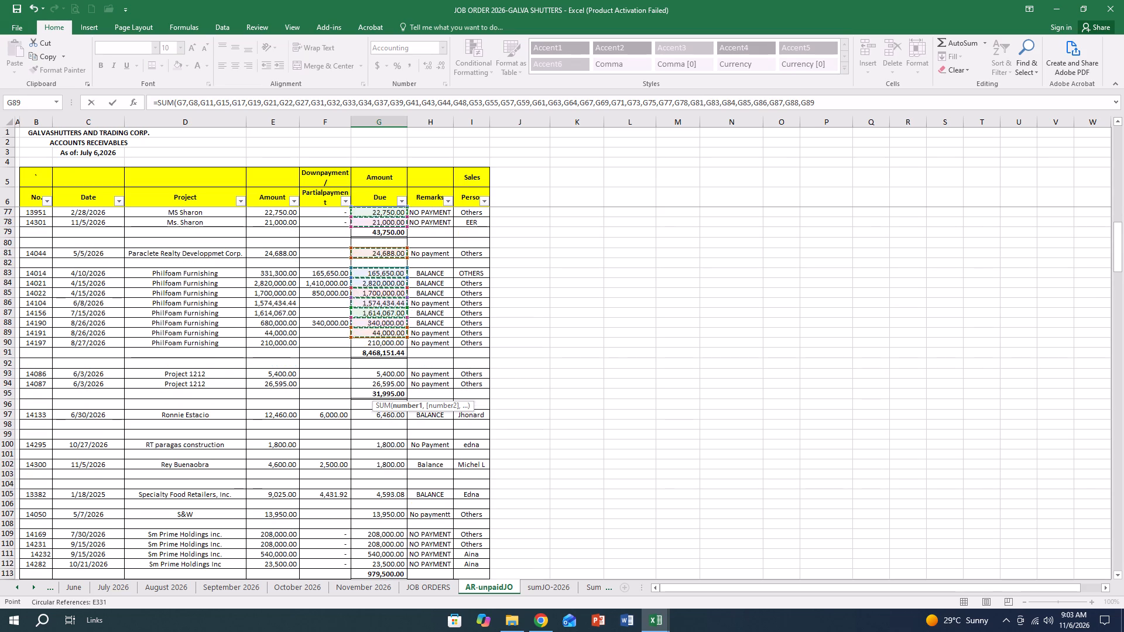
ctrl+click(386, 343)
Extend the G148 SUM formula with the Project 1212 amounts in G93 and G94 and the amounts due in G97, G100, G102, G105 and G107.
scroll(386, 343, down, 3)
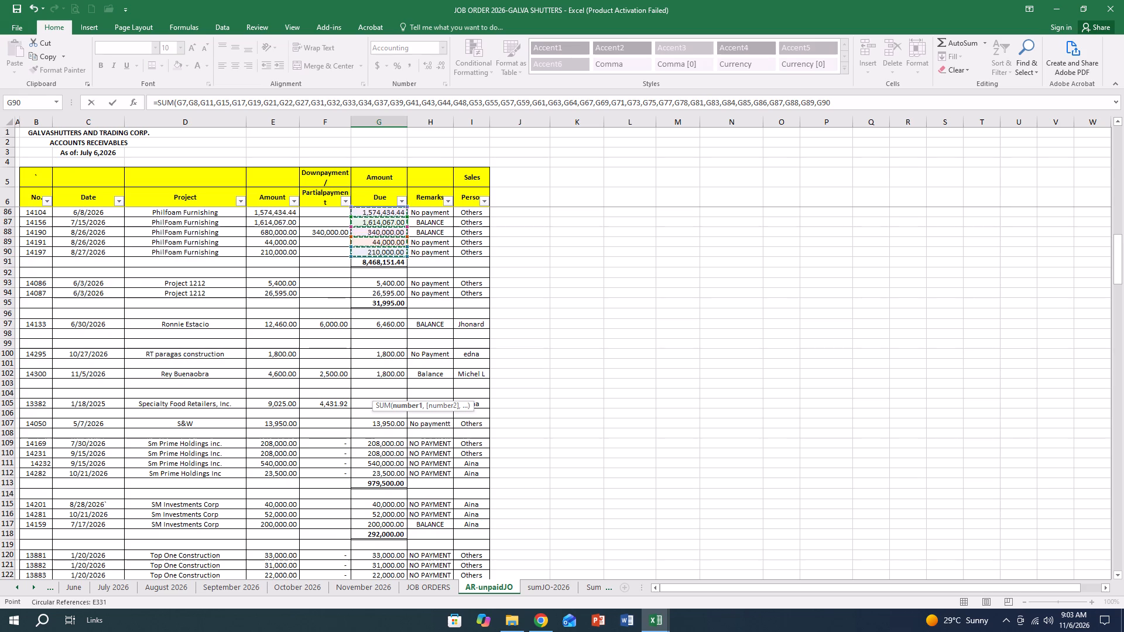
ctrl+click(382, 284)
ctrl+click(380, 295)
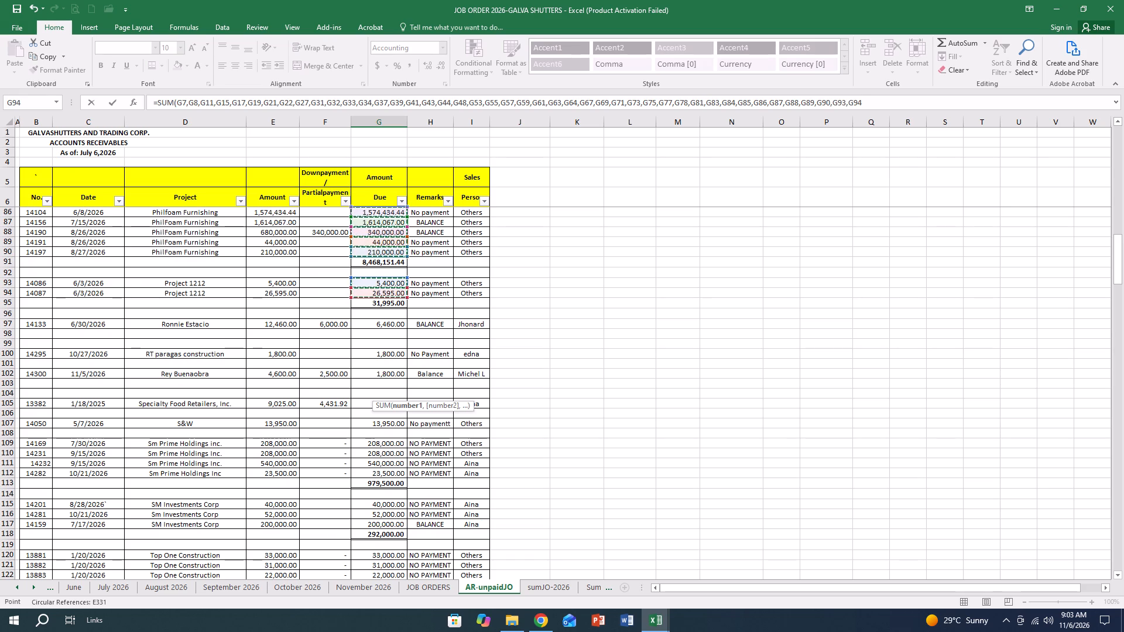
ctrl+click(380, 322)
ctrl+click(385, 356)
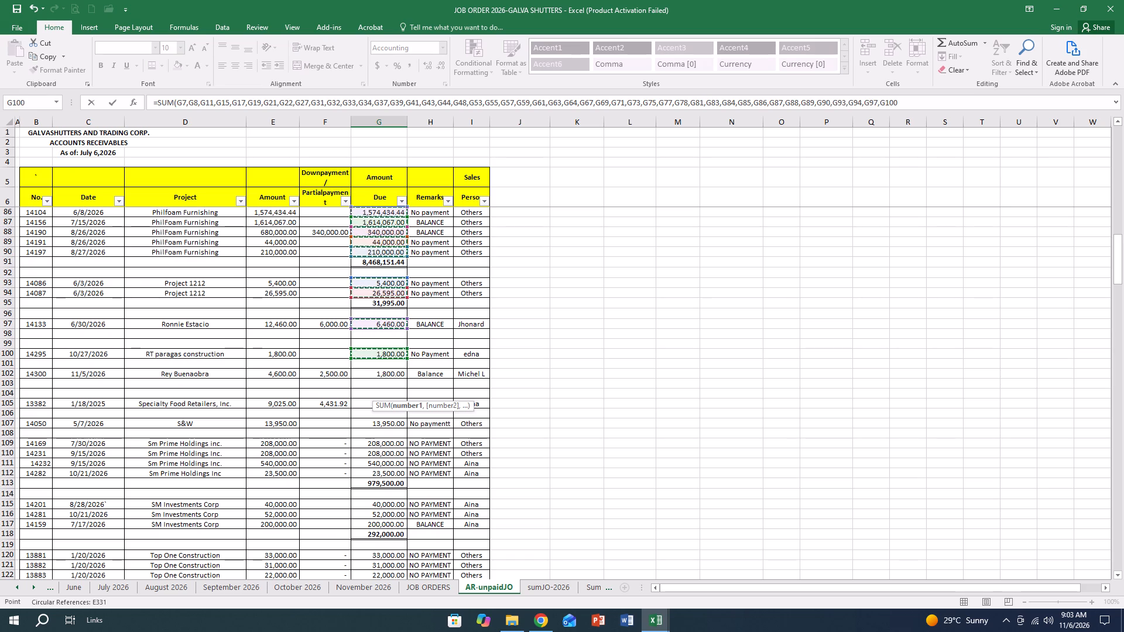
ctrl+click(388, 373)
scroll(388, 373, down, 2)
ctrl+click(389, 345)
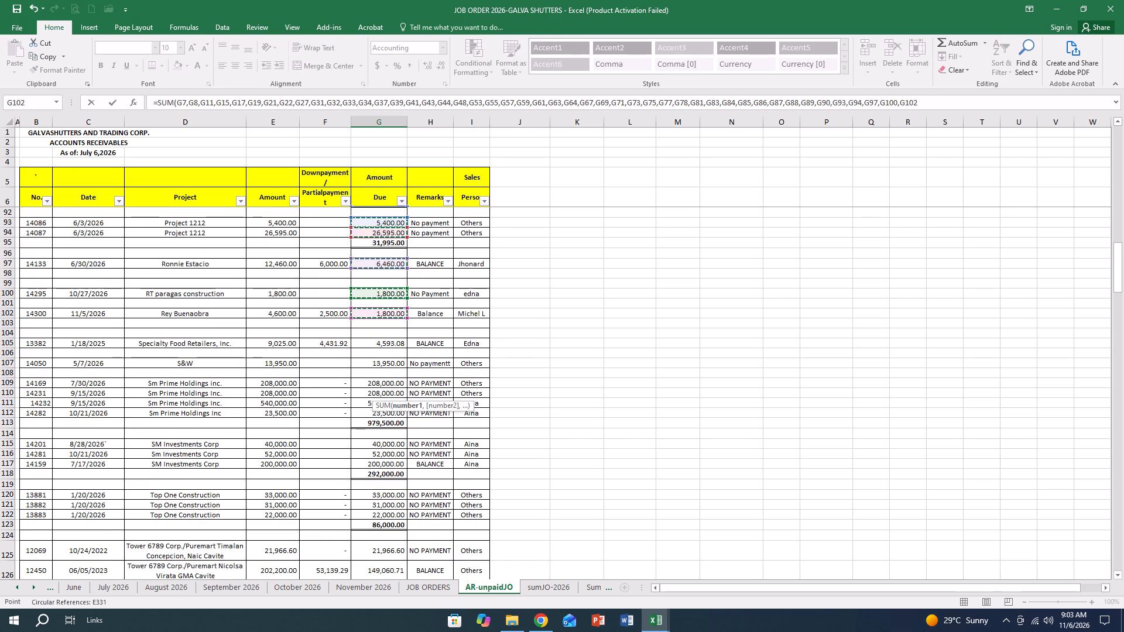
ctrl+click(383, 363)
Add the SM Prime Holdings amounts G109, G110, G111, G112 and the SM Investments amounts G115, G116, G117 to the G148 SUM formula.
scroll(383, 363, down, 5)
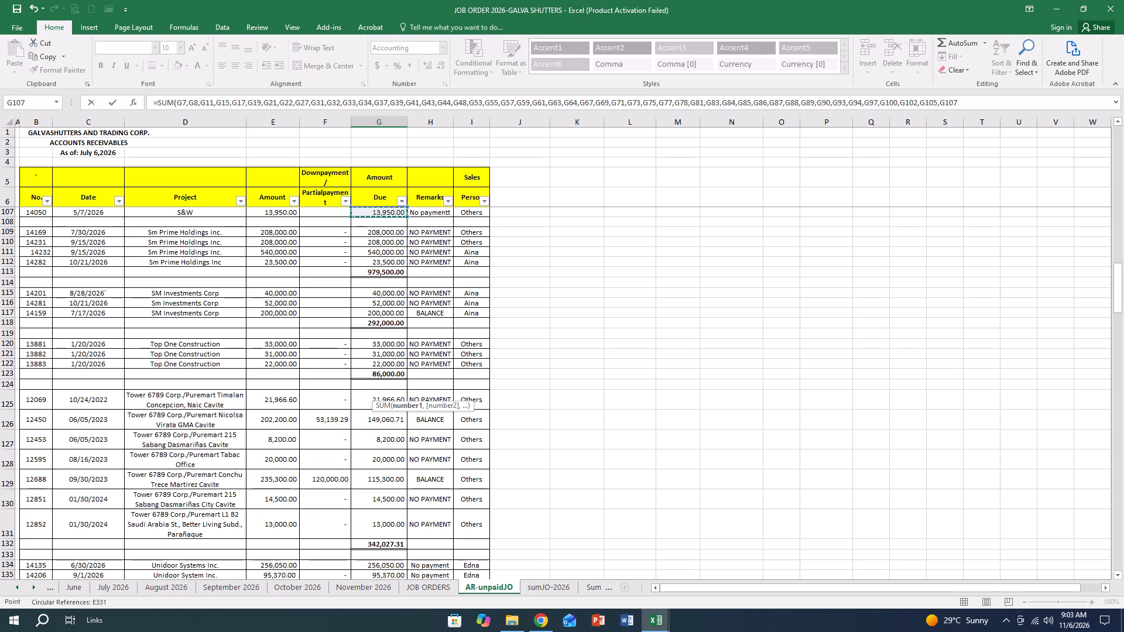
scroll(384, 306, up, 2)
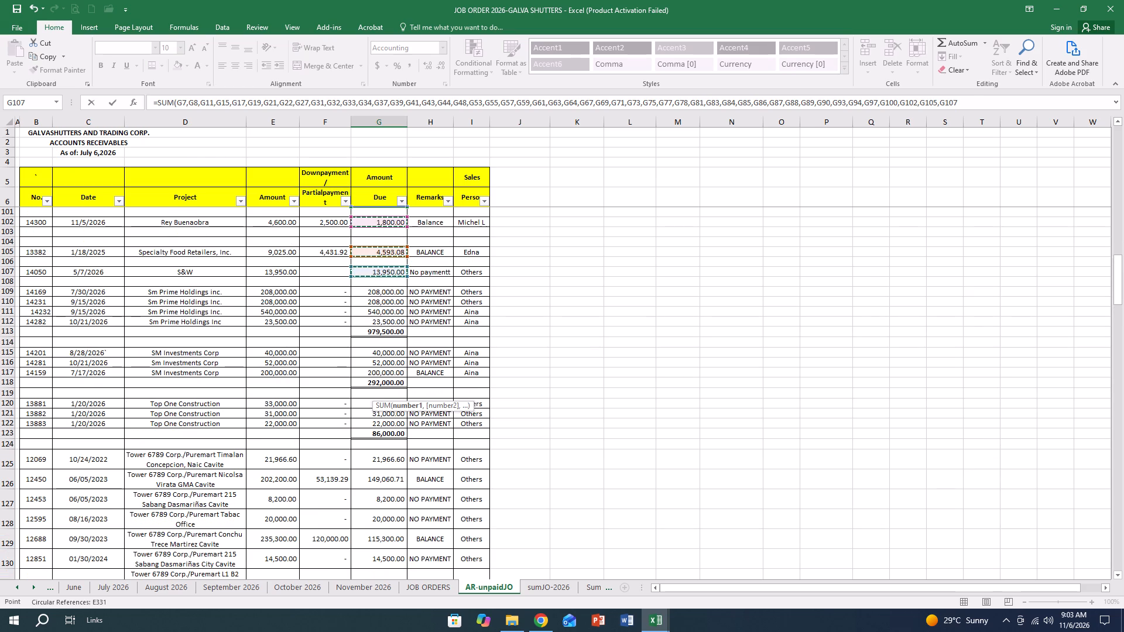
ctrl+click(384, 292)
ctrl+click(380, 301)
ctrl+click(380, 311)
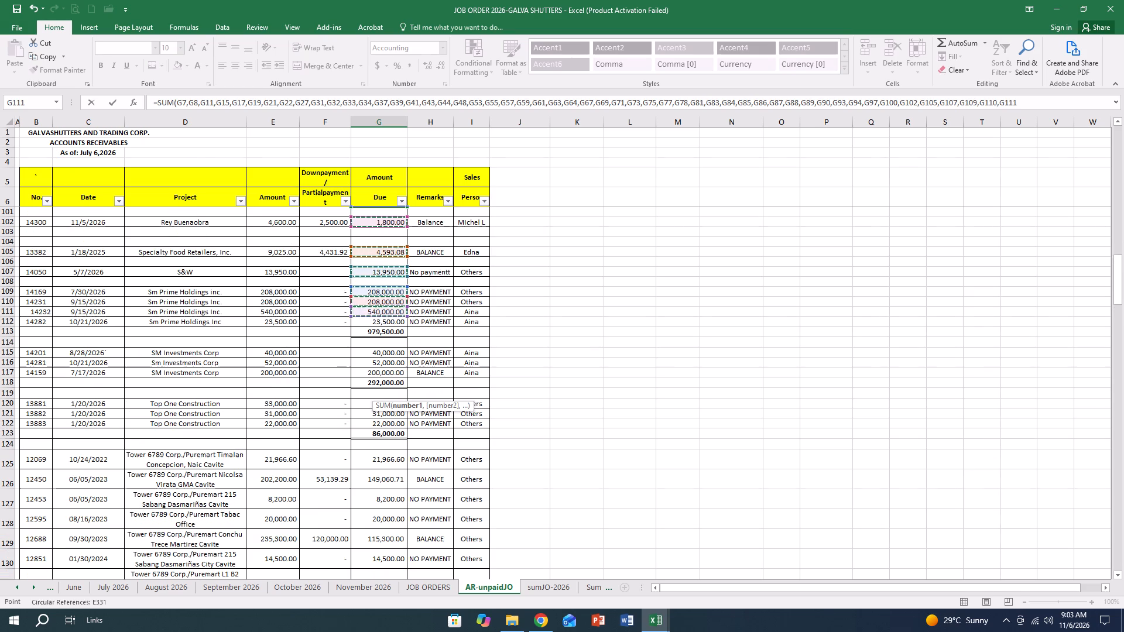
ctrl+click(381, 319)
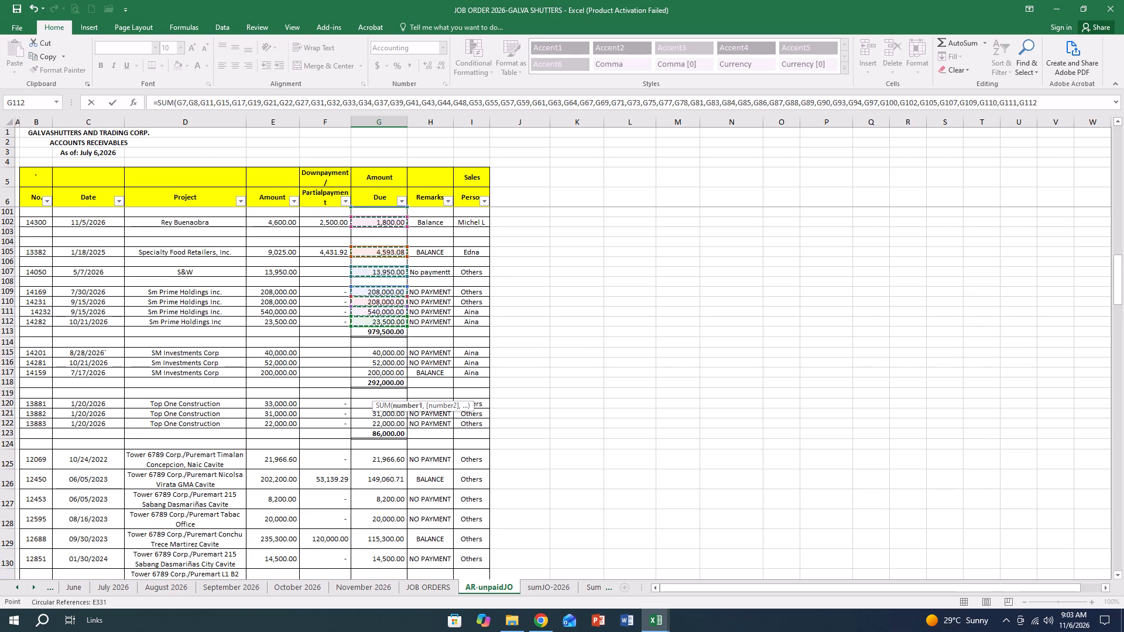
ctrl+click(381, 352)
ctrl+click(379, 363)
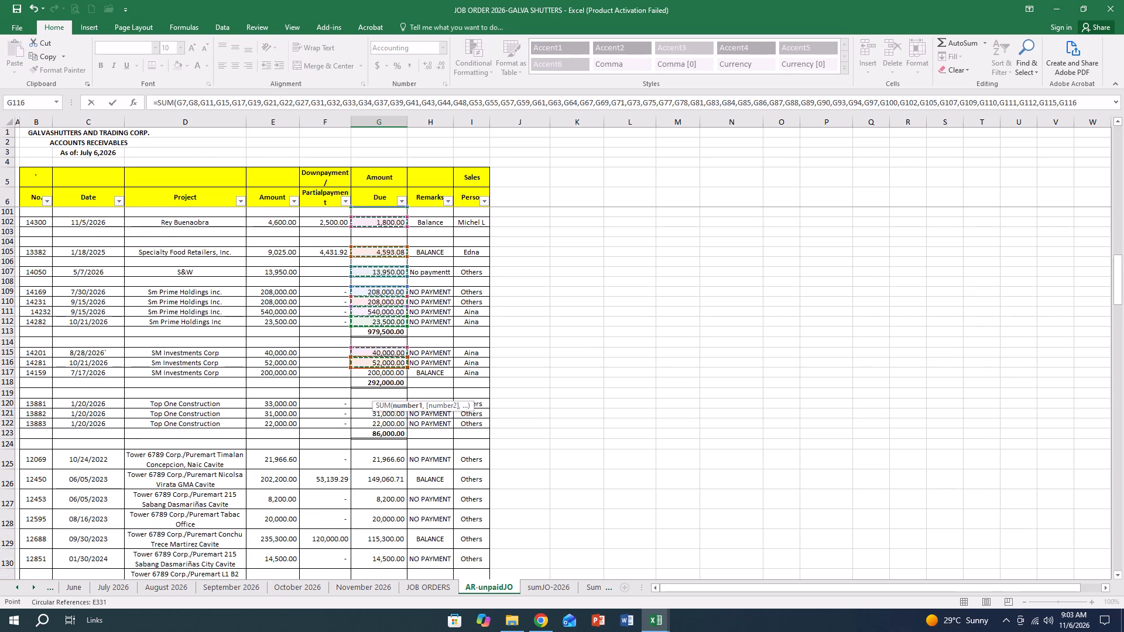
ctrl+click(381, 374)
Add each Top One Construction amount in G120 to G122 and each Tower 6789 amount in G125 to G131 individually to the G148 SUM formula.
scroll(382, 374, down, 2)
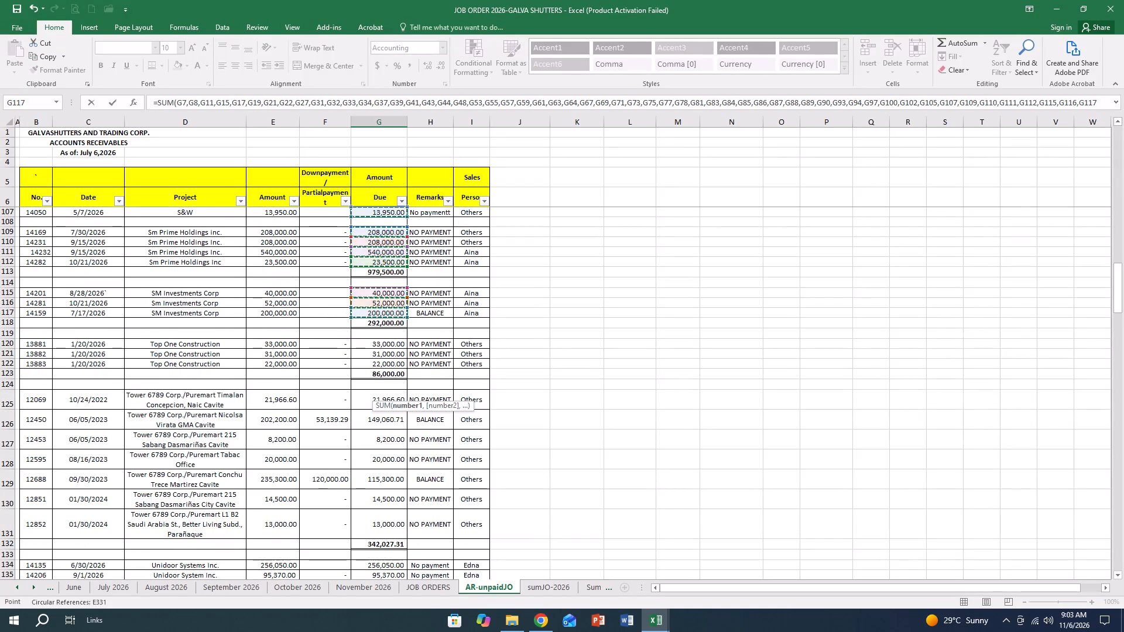
ctrl+click(383, 346)
ctrl+click(381, 353)
ctrl+click(379, 363)
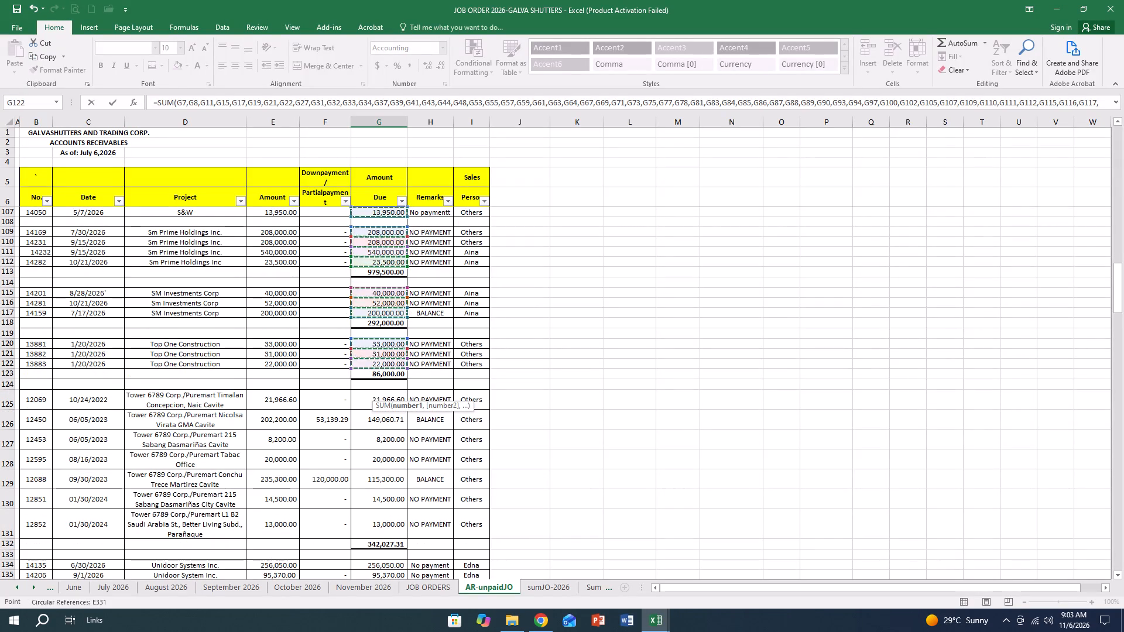
scroll(379, 363, down, 3)
ctrl+click(381, 311)
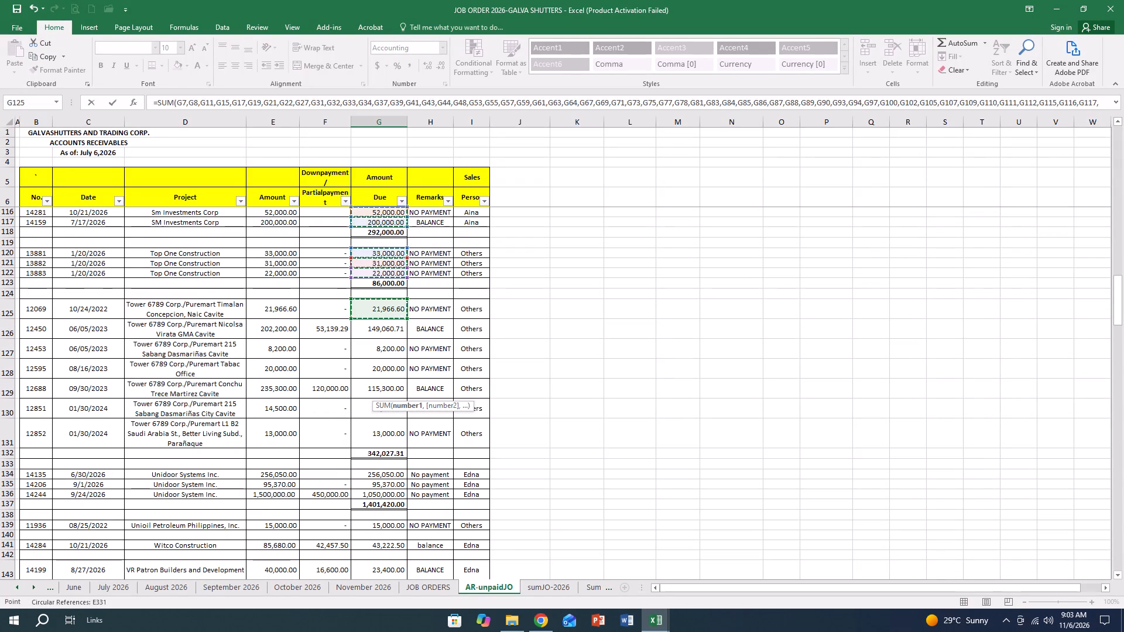
ctrl+click(378, 331)
ctrl+click(383, 353)
ctrl+click(385, 369)
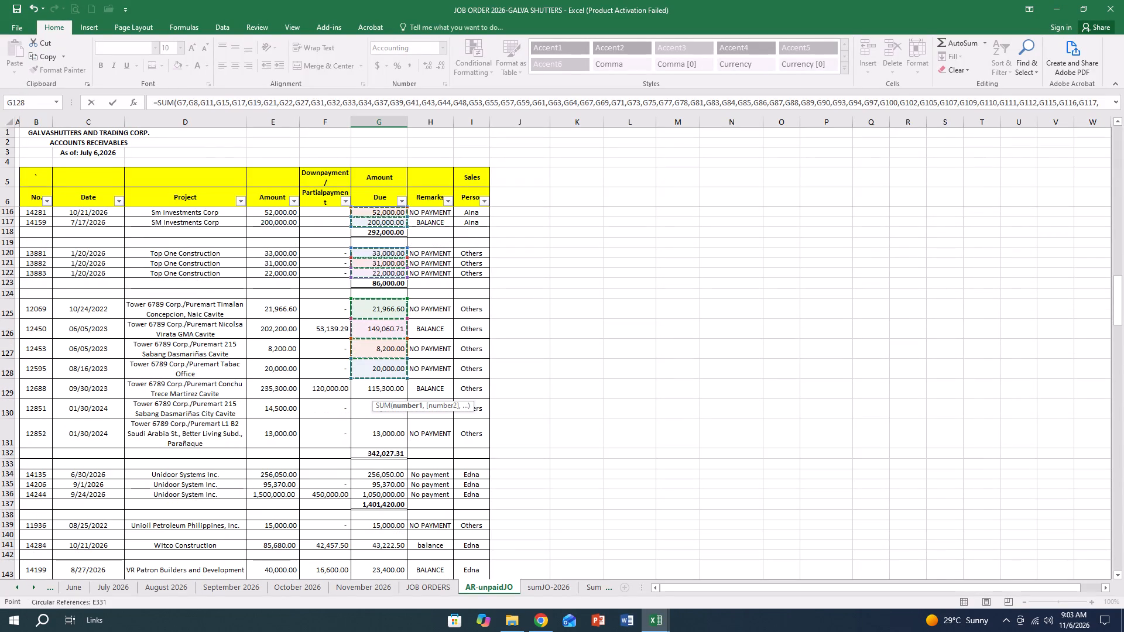
ctrl+click(388, 387)
scroll(389, 384, down, 2)
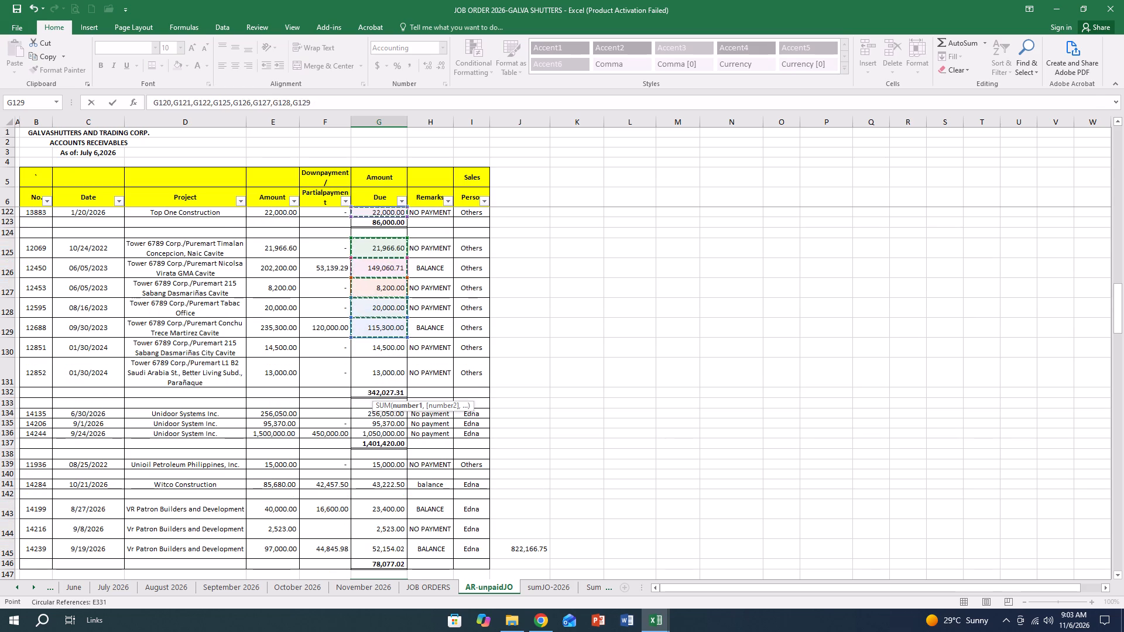
ctrl+click(388, 351)
ctrl+click(390, 374)
Add the Unidoor amounts G134 to G136, G139, G141 and the VR Patron amounts G143 to G145 individually, completing the G148 SUM formula.
scroll(390, 374, down, 3)
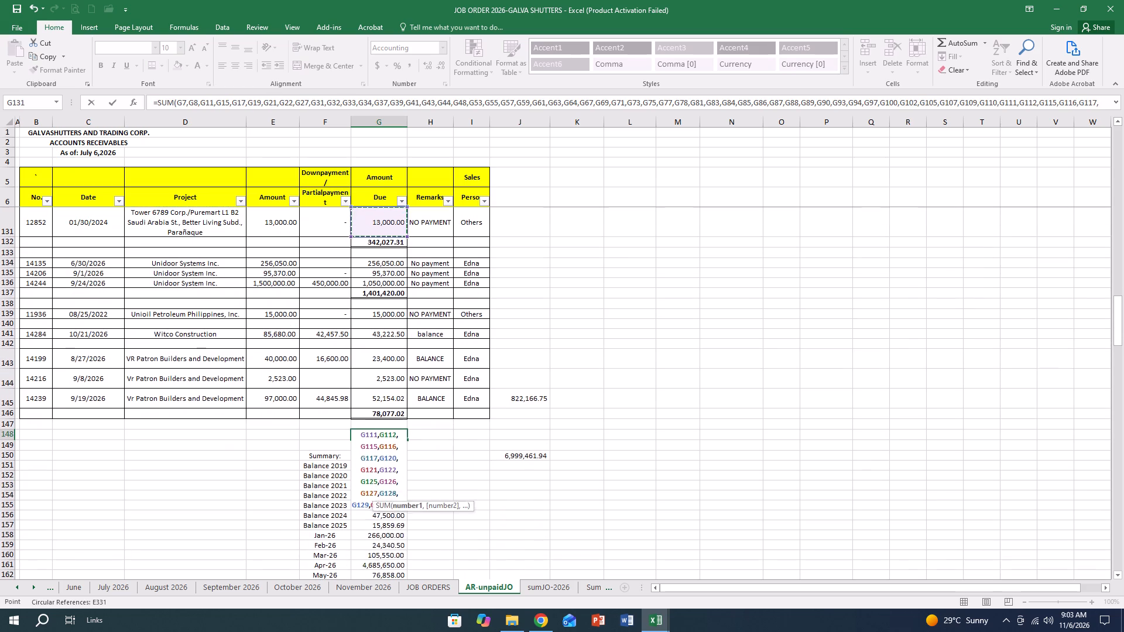
ctrl+click(381, 265)
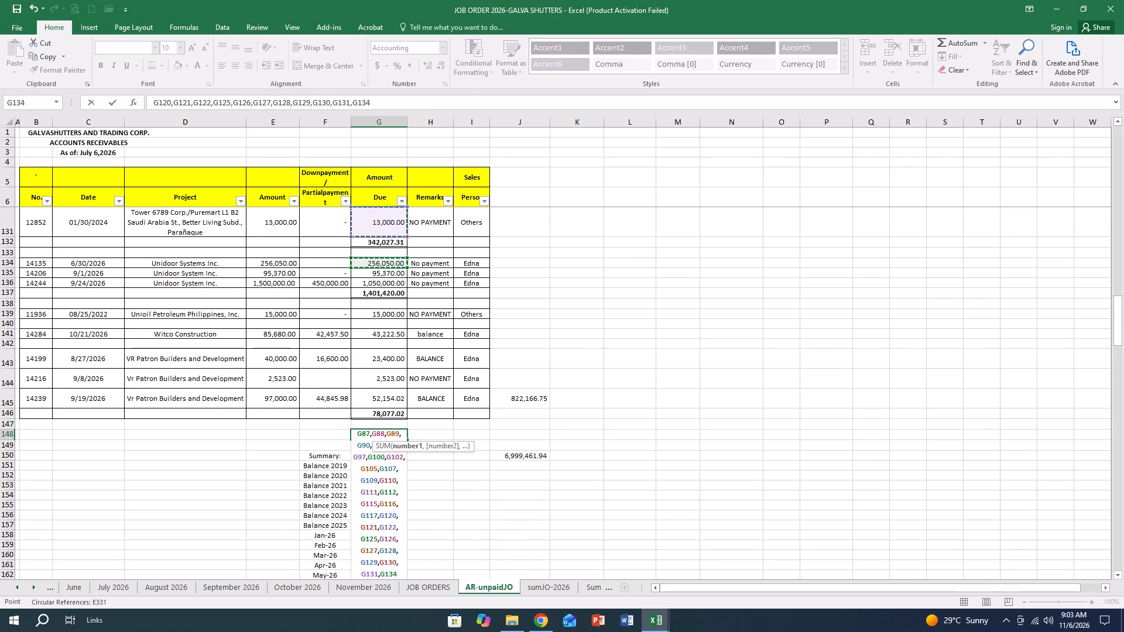
ctrl+click(381, 274)
ctrl+click(381, 282)
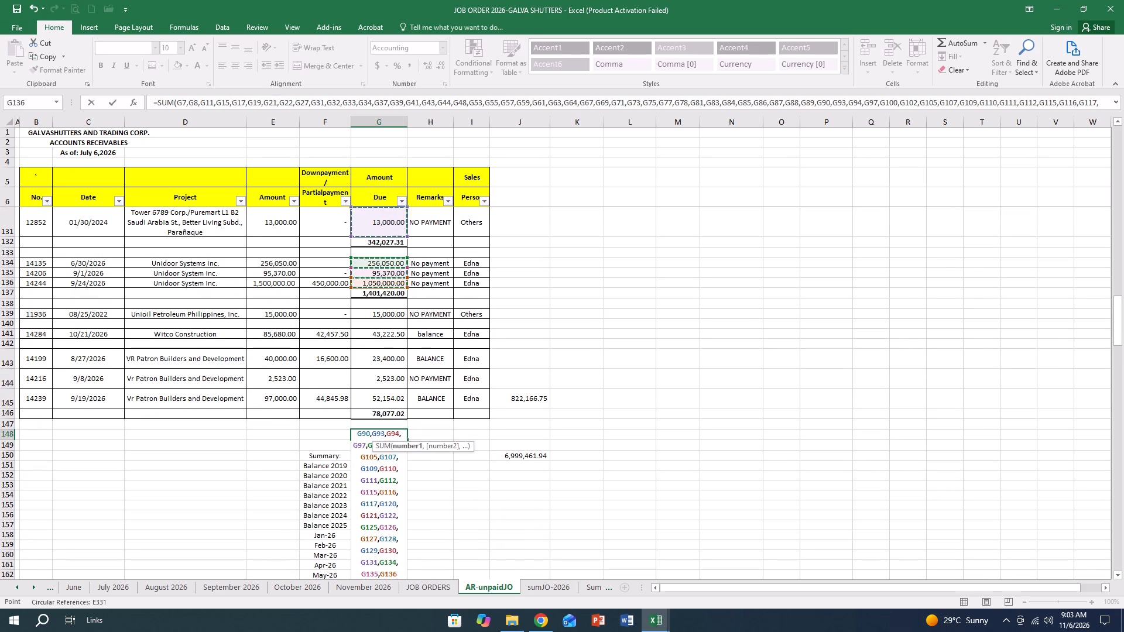
ctrl+click(385, 315)
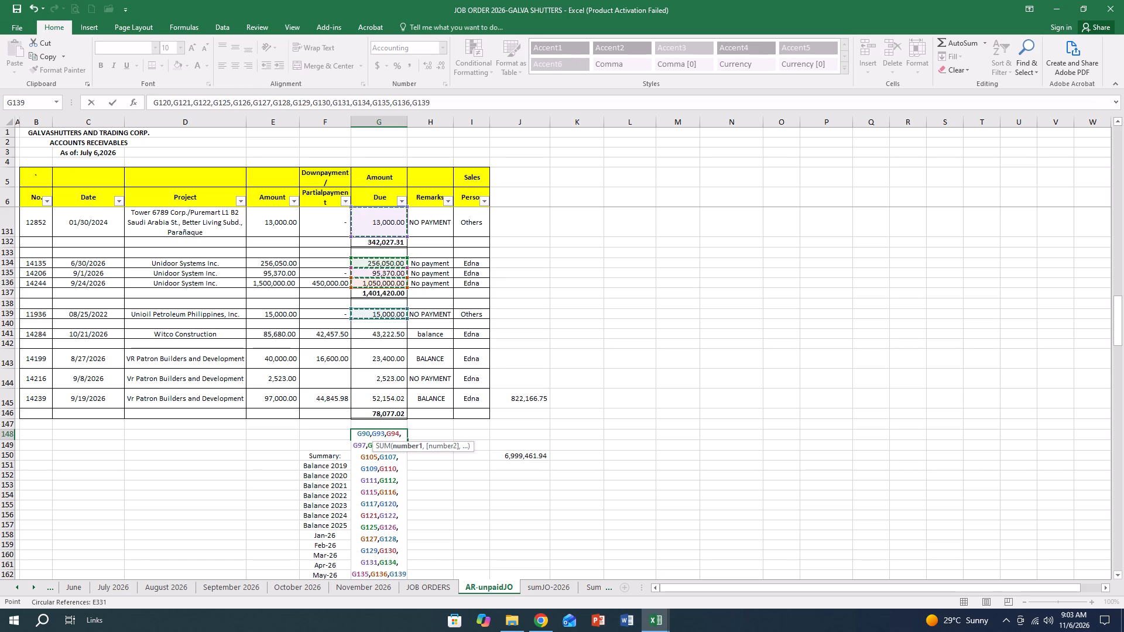
ctrl+click(385, 335)
ctrl+click(391, 360)
ctrl+click(391, 379)
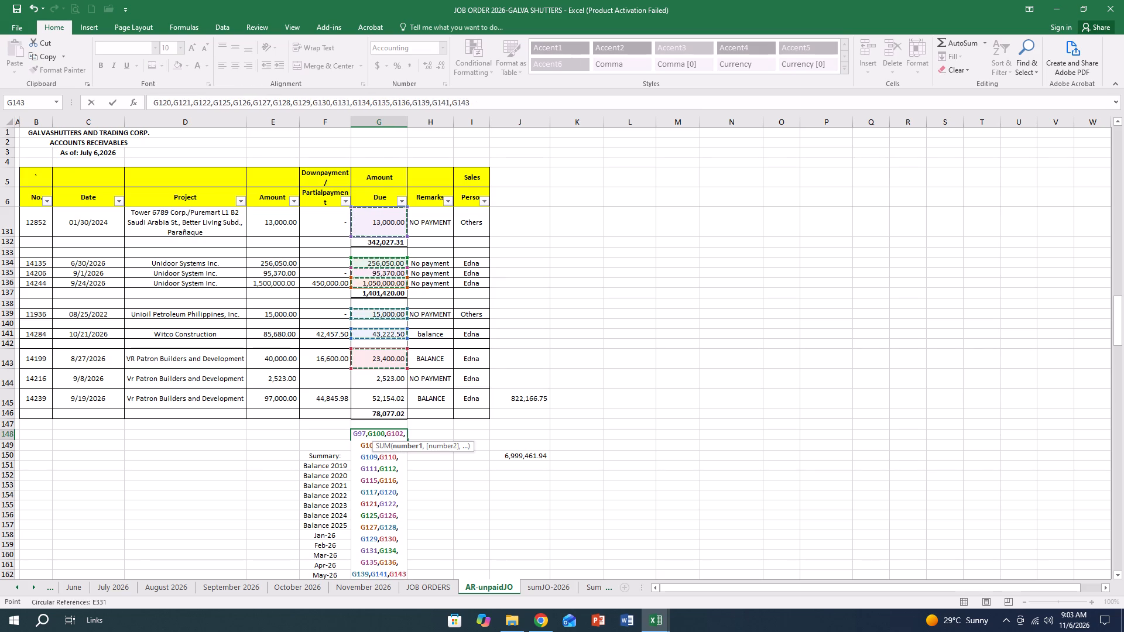
ctrl+click(392, 397)
key(Return)
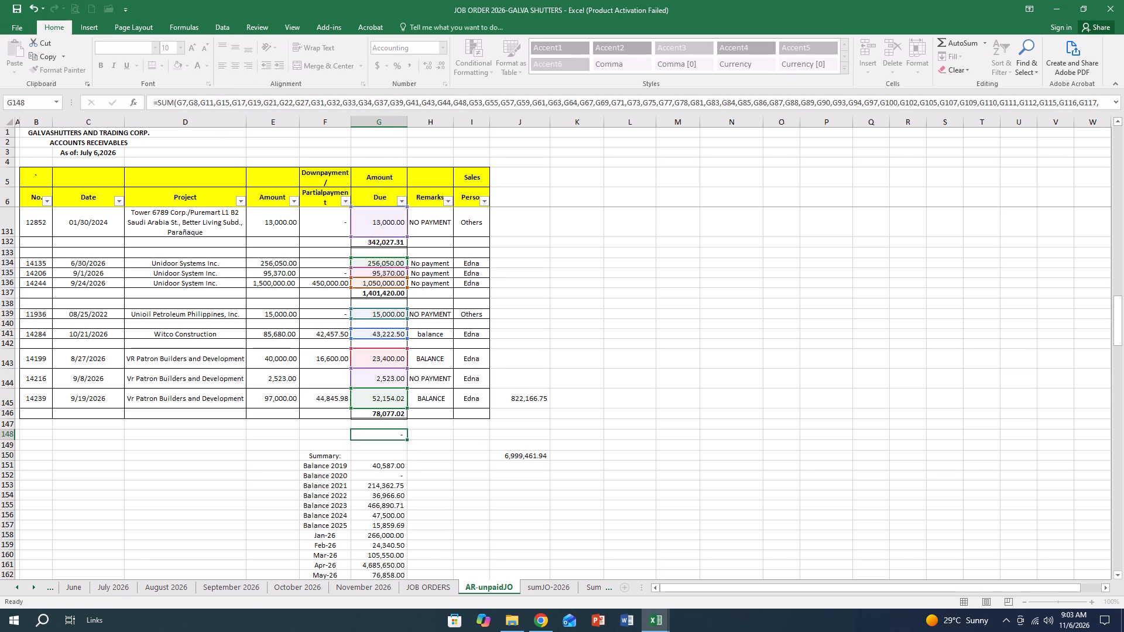
Open the G148 SUM formula and check its highlighted references against every amount due from row 7 down to the VR Patron rows.
click(378, 434)
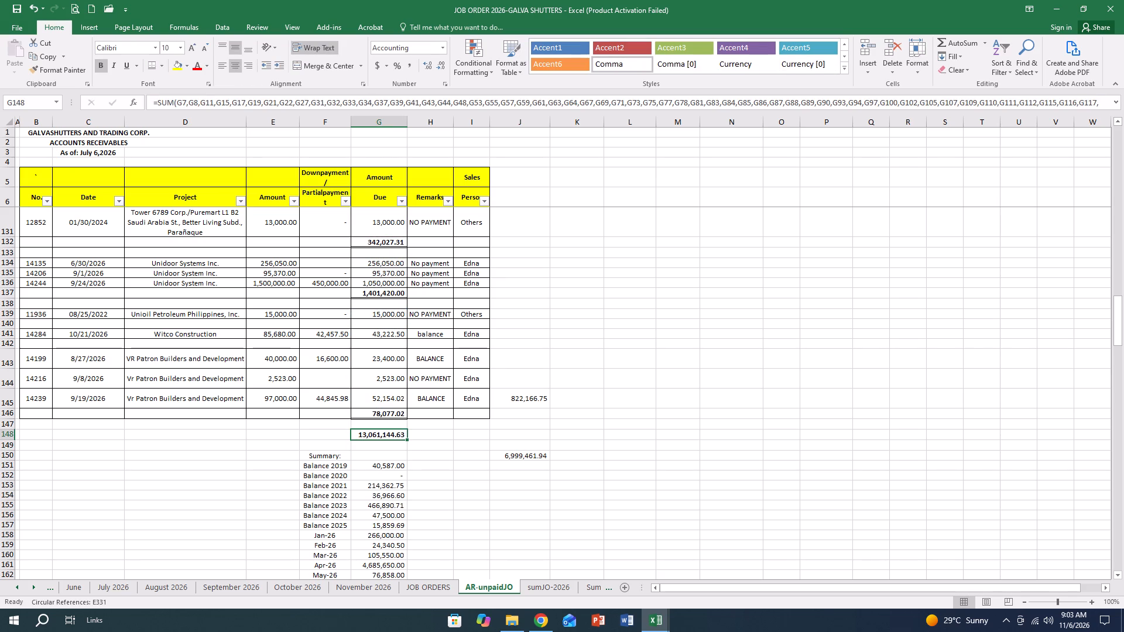
double_click(388, 435)
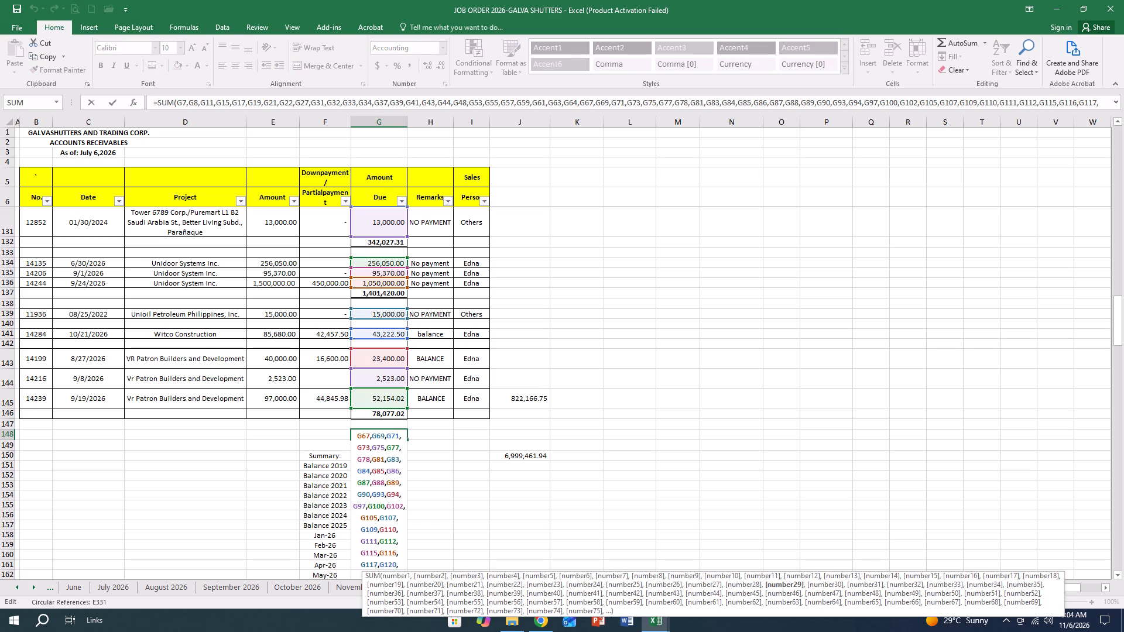
scroll(395, 397, up, 3)
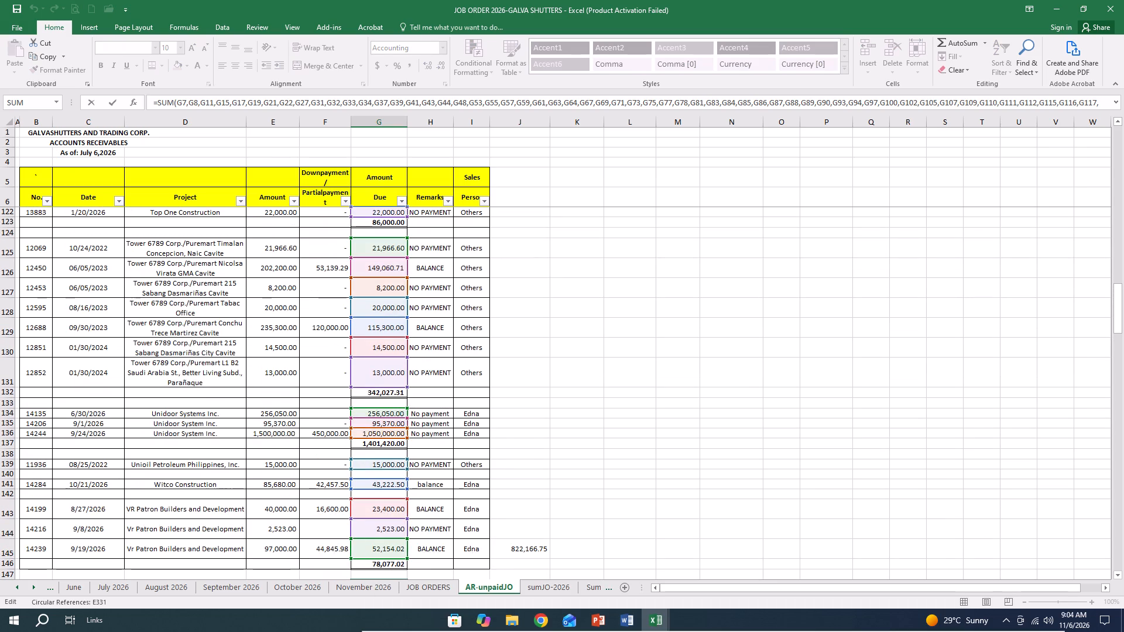
scroll(383, 397, up, 13)
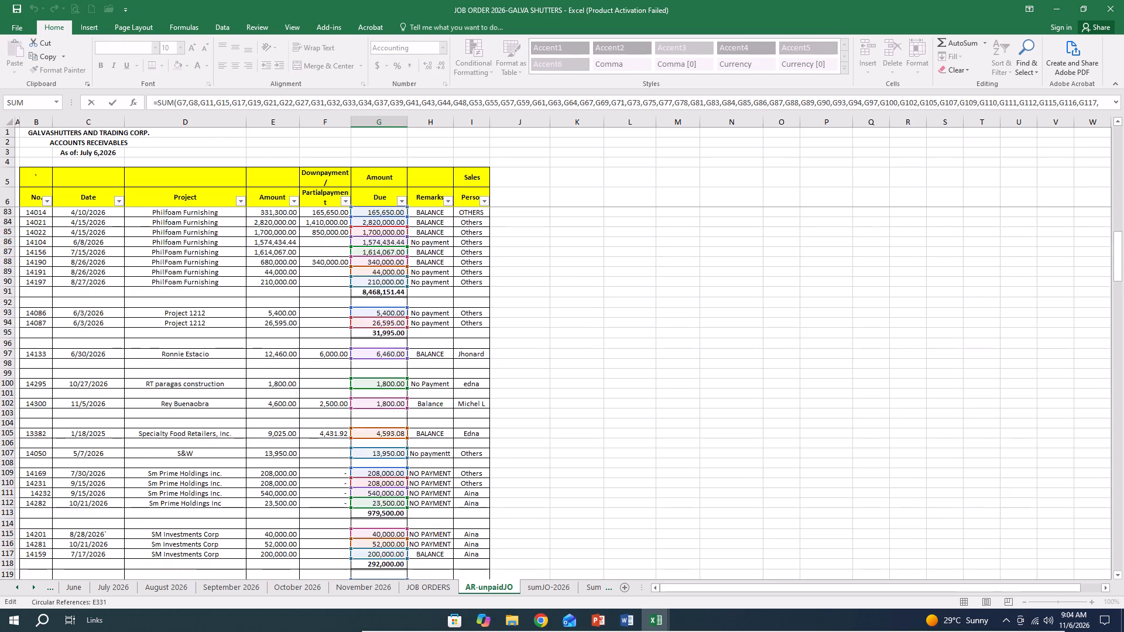
scroll(383, 397, up, 20)
scroll(383, 397, up, 10)
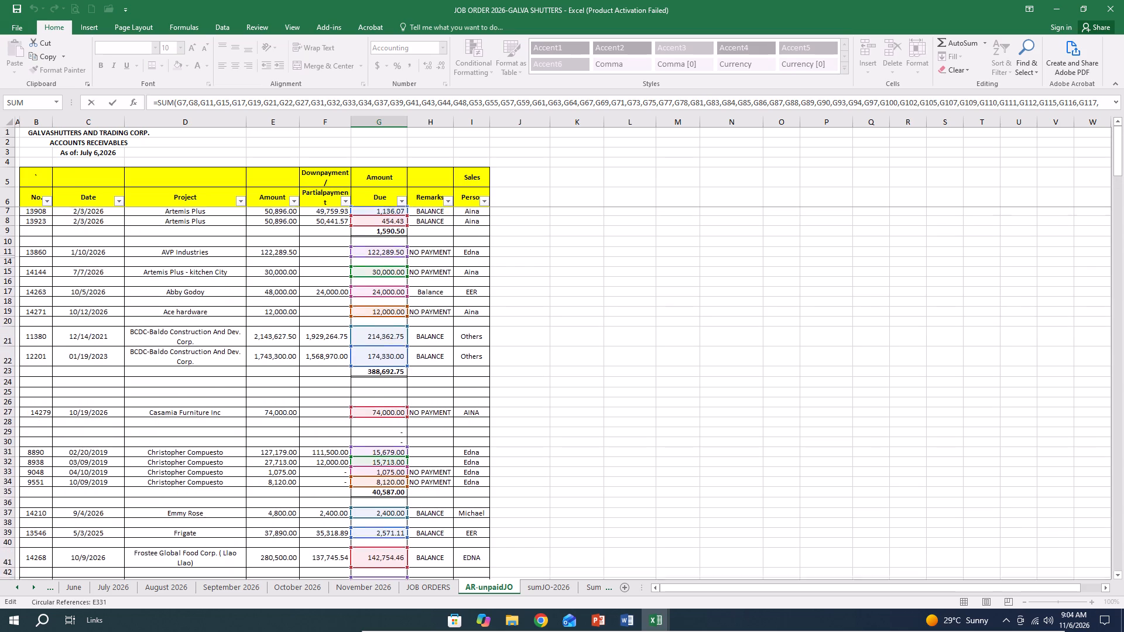
scroll(383, 397, up, 3)
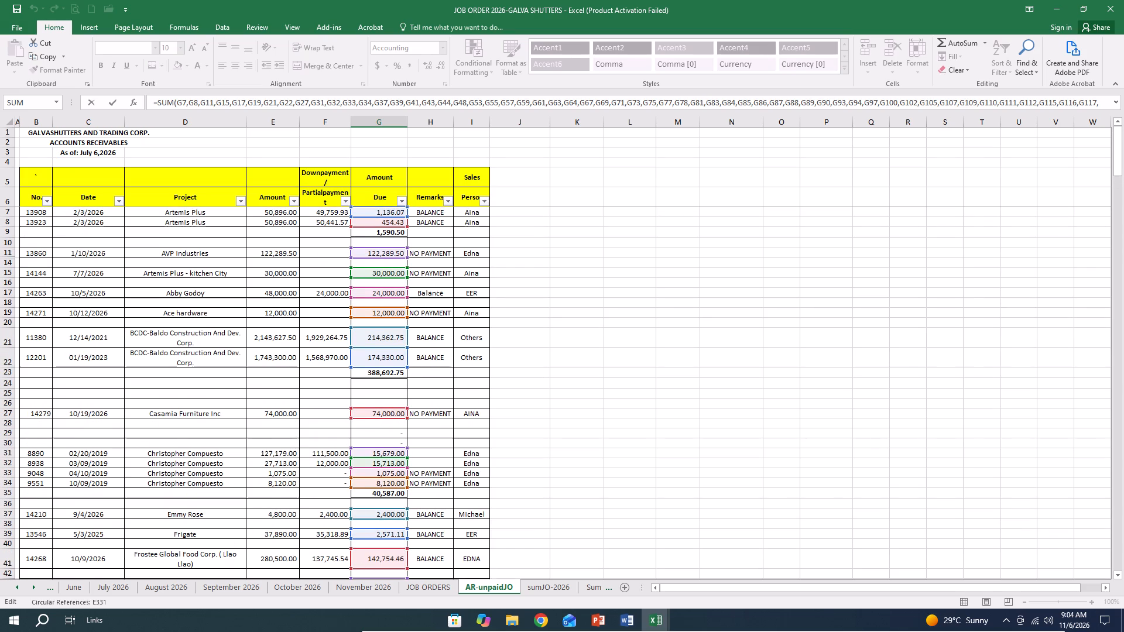
scroll(382, 396, down, 3)
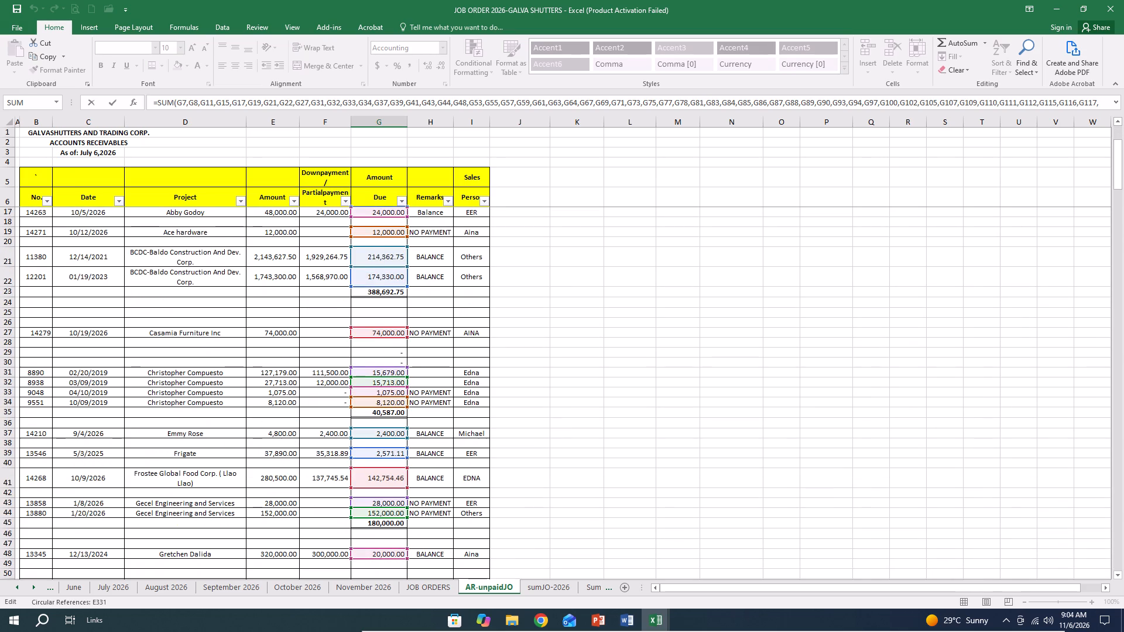
scroll(385, 475, down, 2)
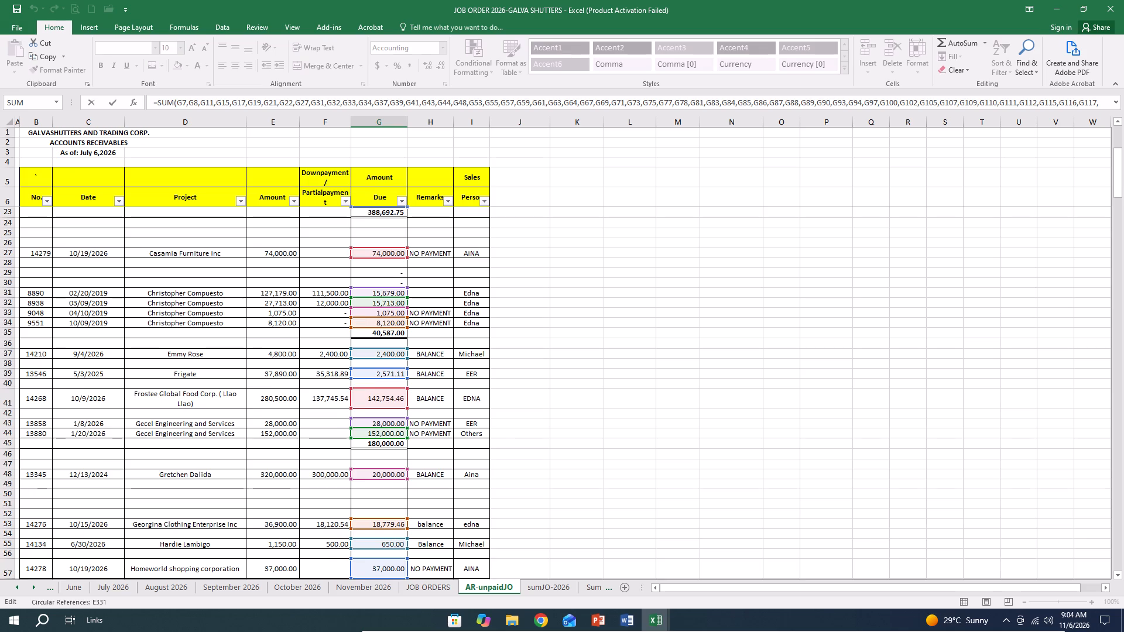
scroll(385, 475, down, 3)
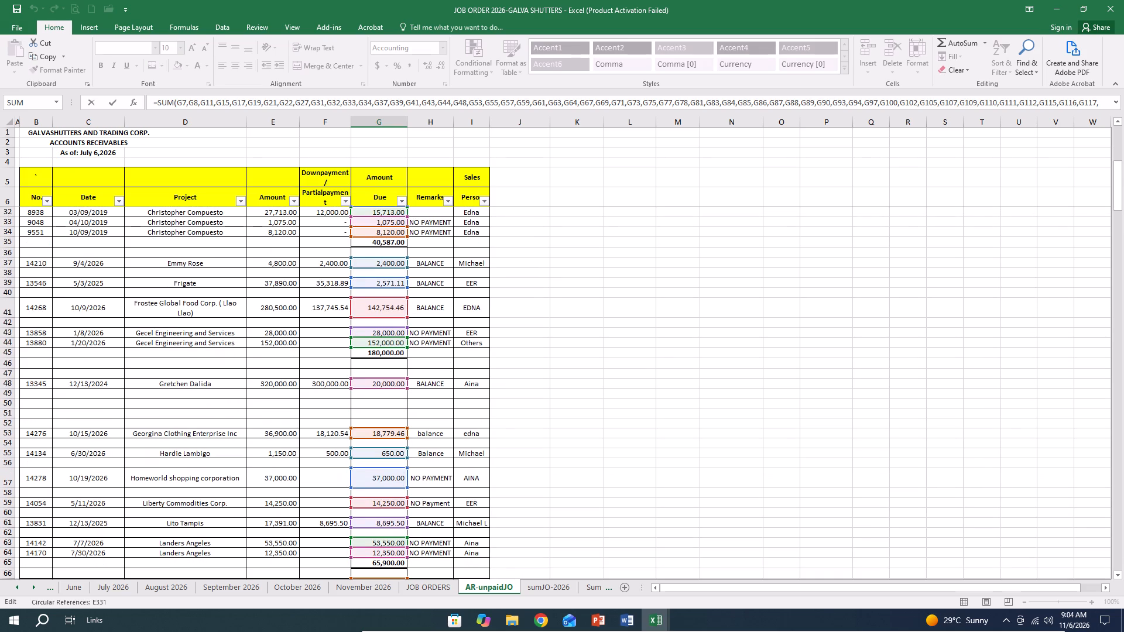
scroll(385, 476, down, 2)
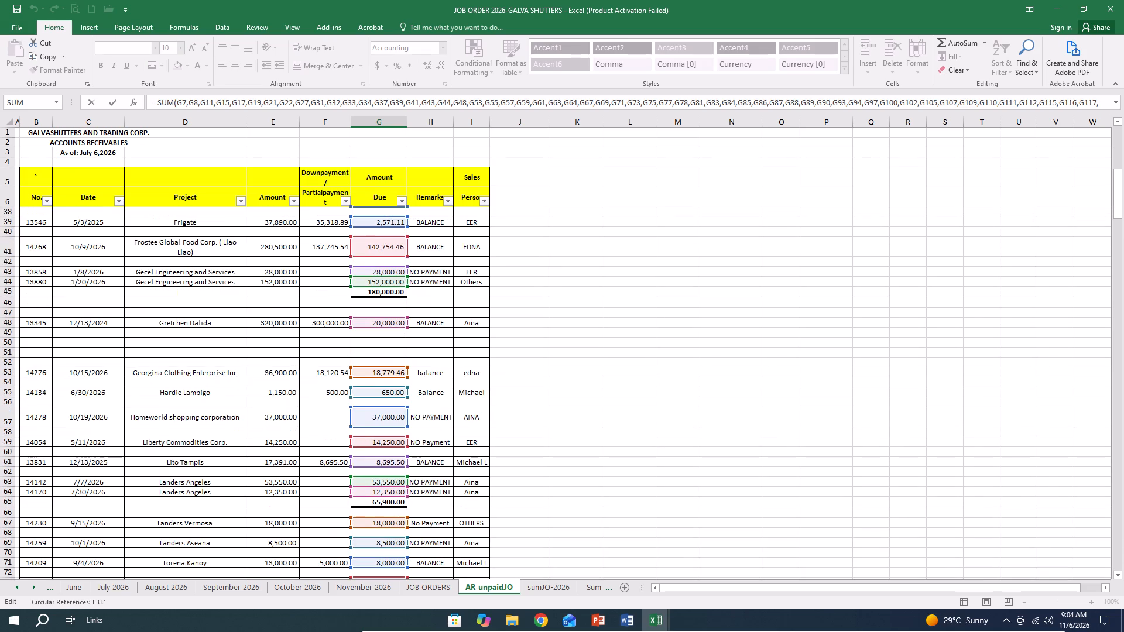
scroll(382, 500, down, 1)
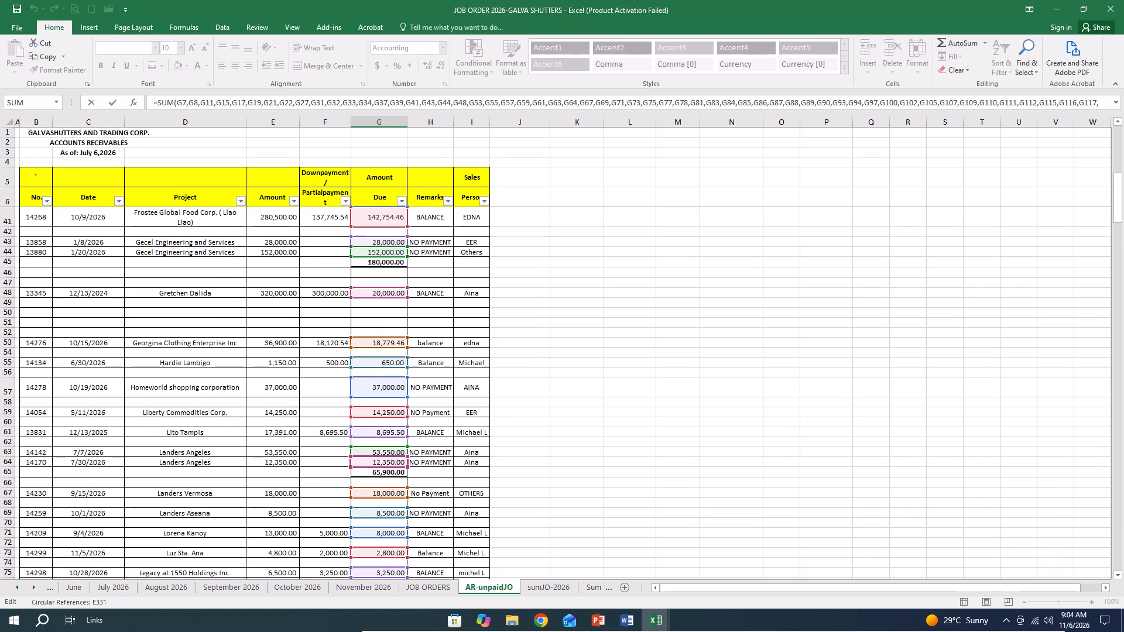
scroll(391, 469, down, 3)
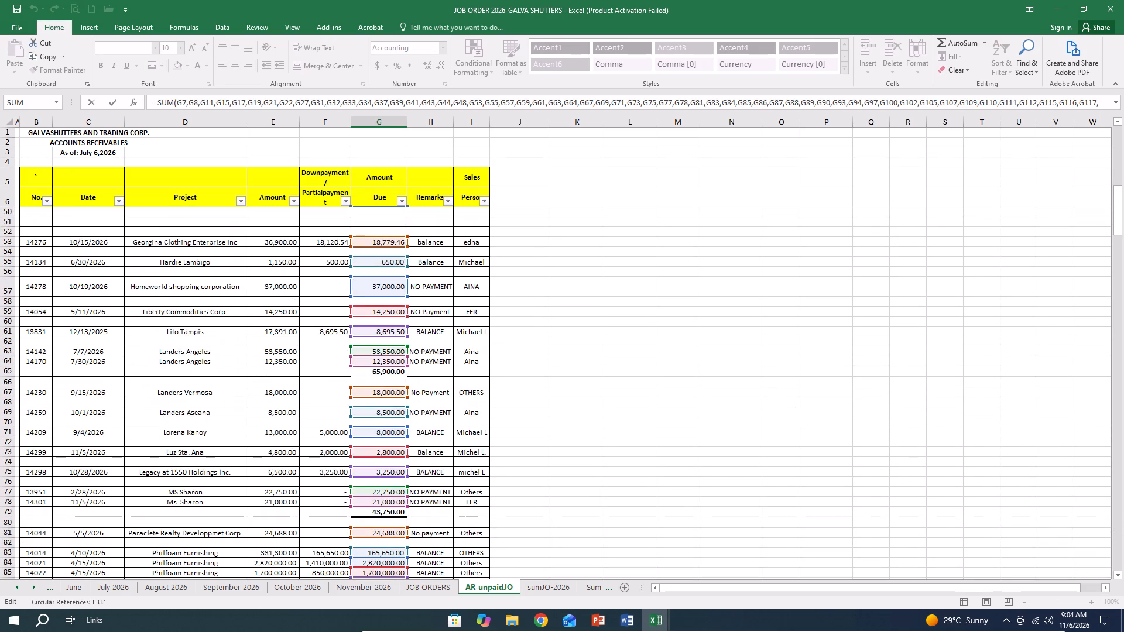
scroll(385, 489, down, 3)
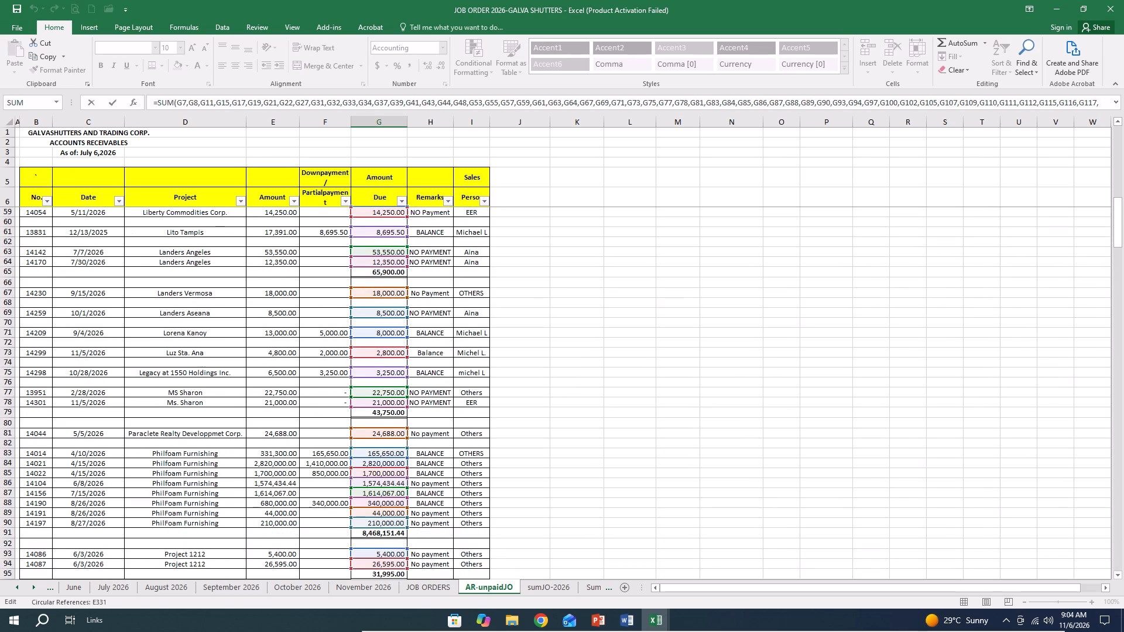
scroll(394, 474, down, 5)
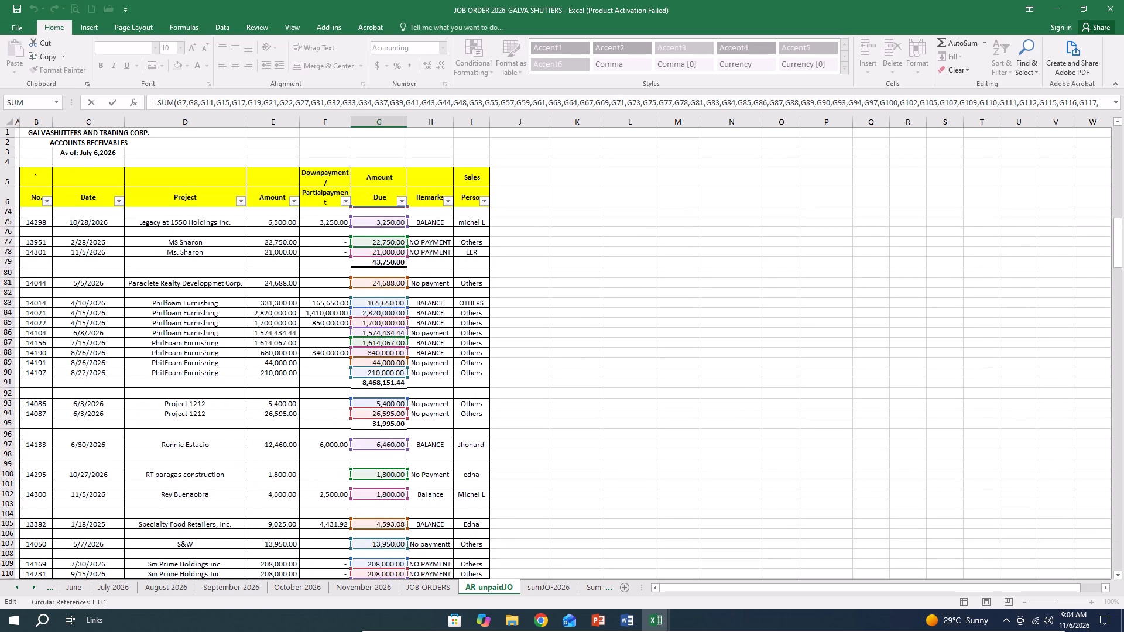
scroll(394, 475, down, 3)
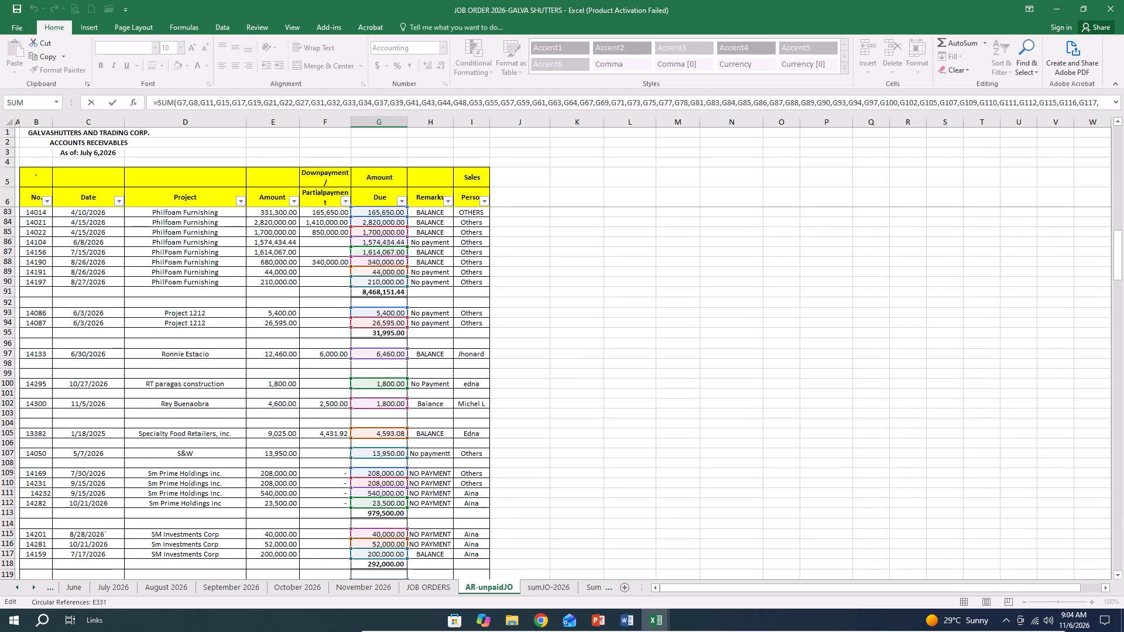
scroll(394, 475, down, 2)
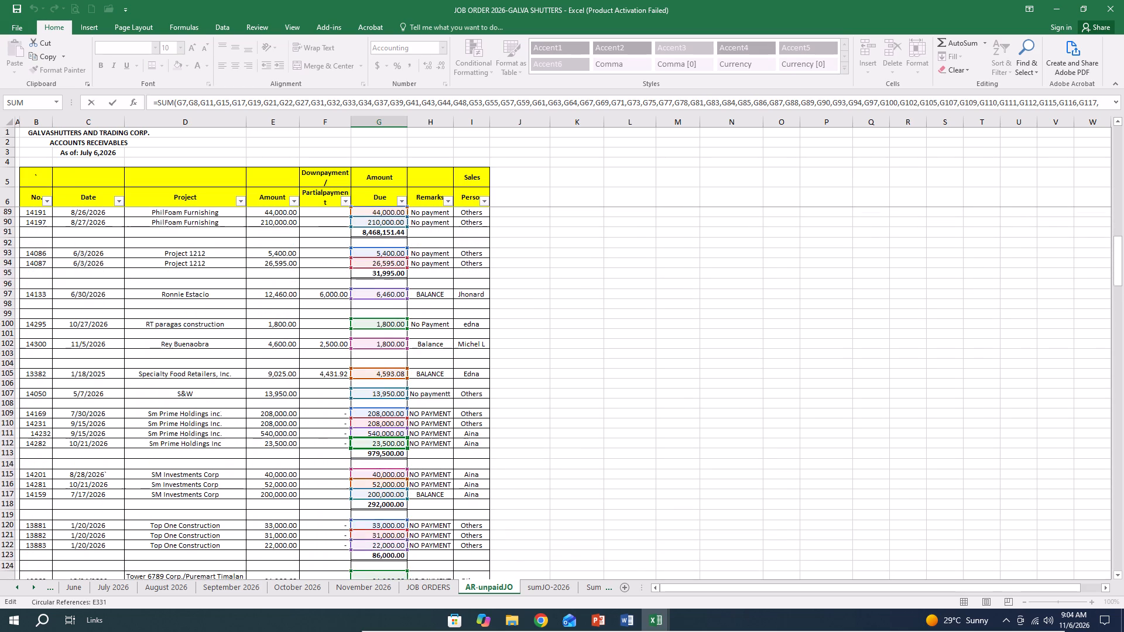
scroll(394, 476, down, 3)
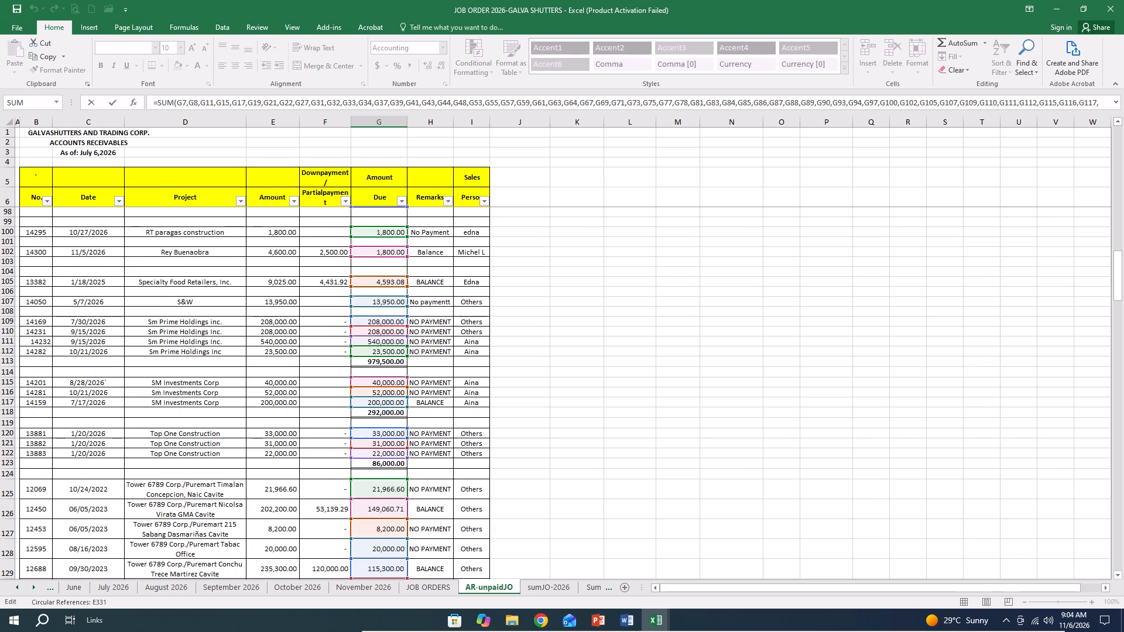
scroll(391, 458, down, 6)
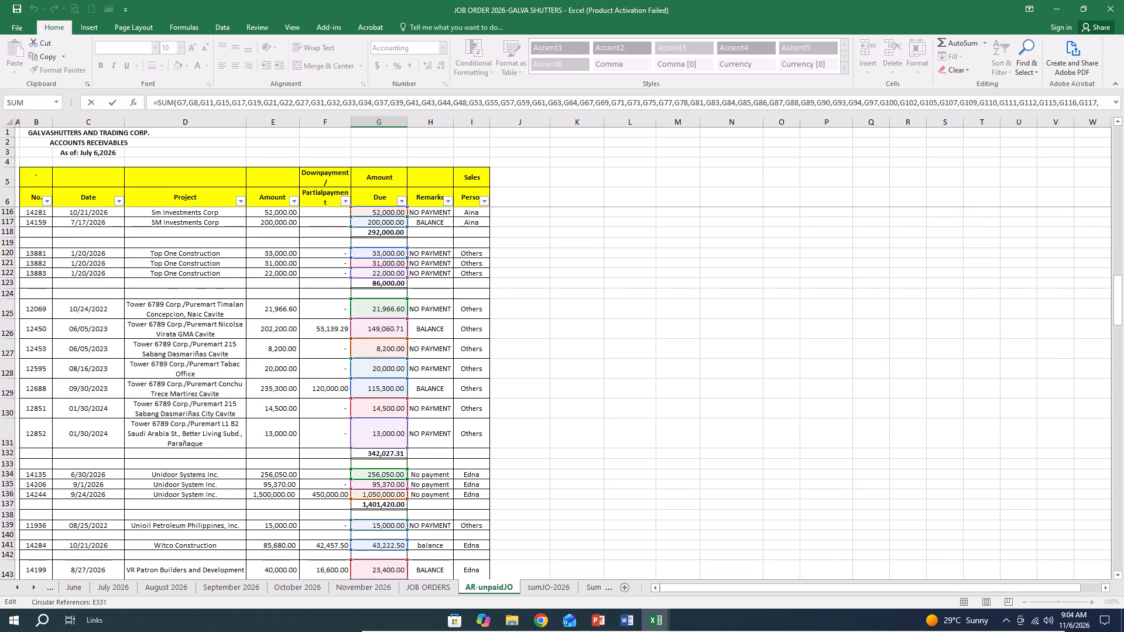
scroll(407, 454, down, 4)
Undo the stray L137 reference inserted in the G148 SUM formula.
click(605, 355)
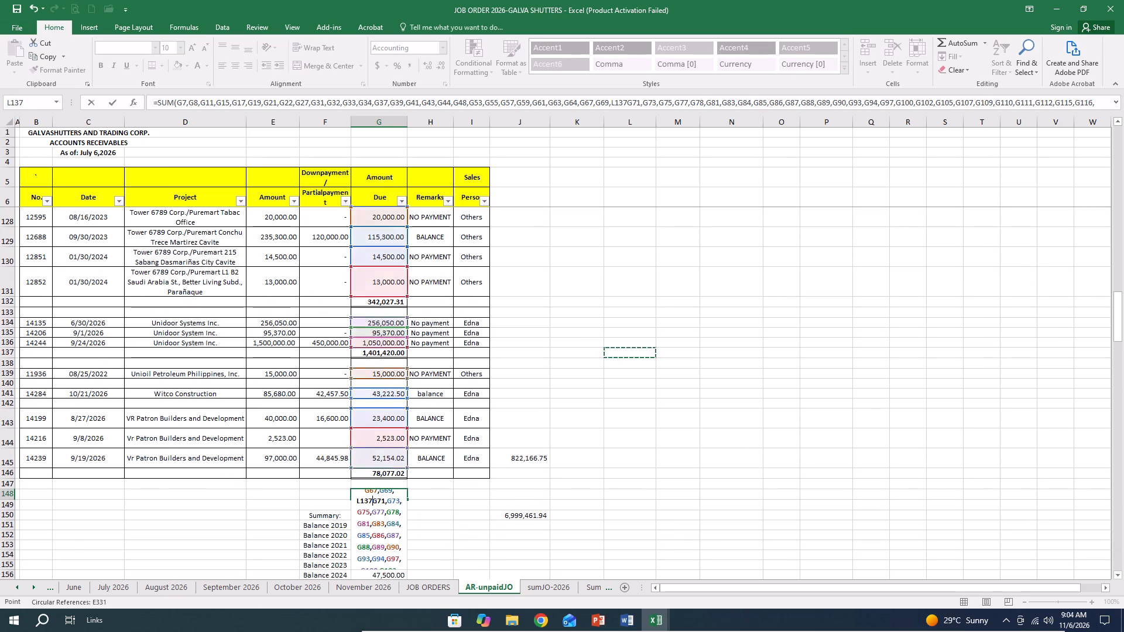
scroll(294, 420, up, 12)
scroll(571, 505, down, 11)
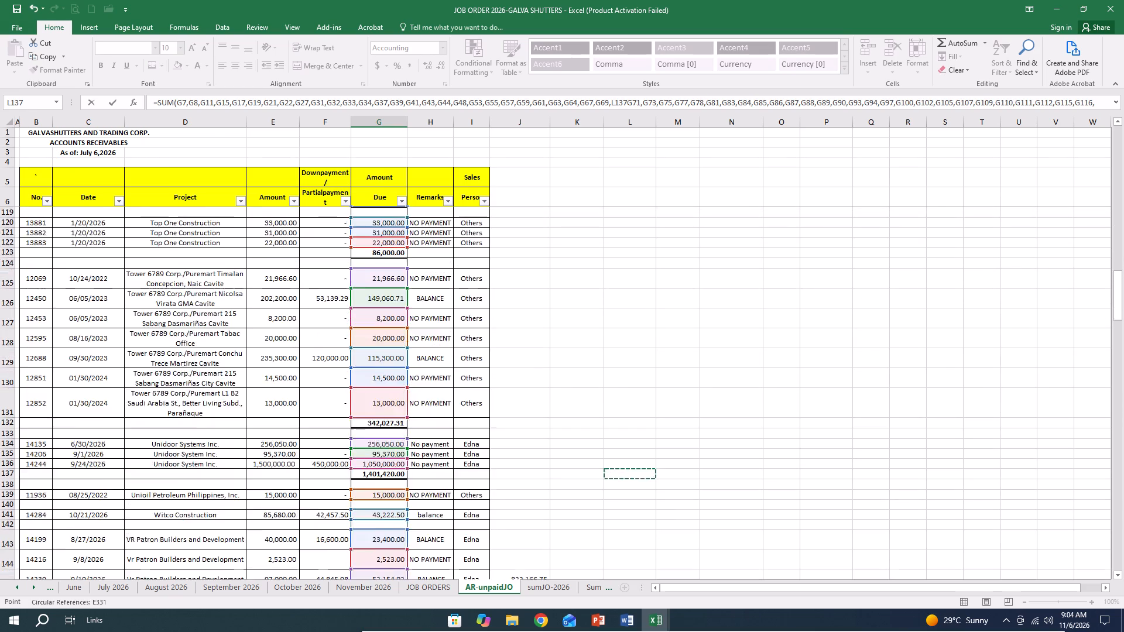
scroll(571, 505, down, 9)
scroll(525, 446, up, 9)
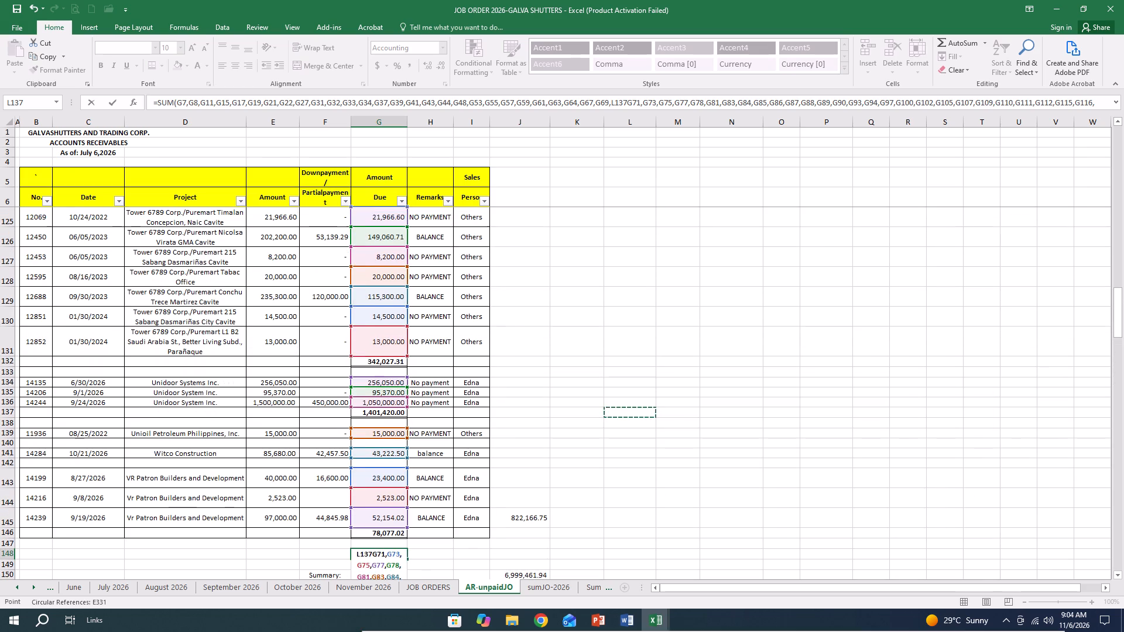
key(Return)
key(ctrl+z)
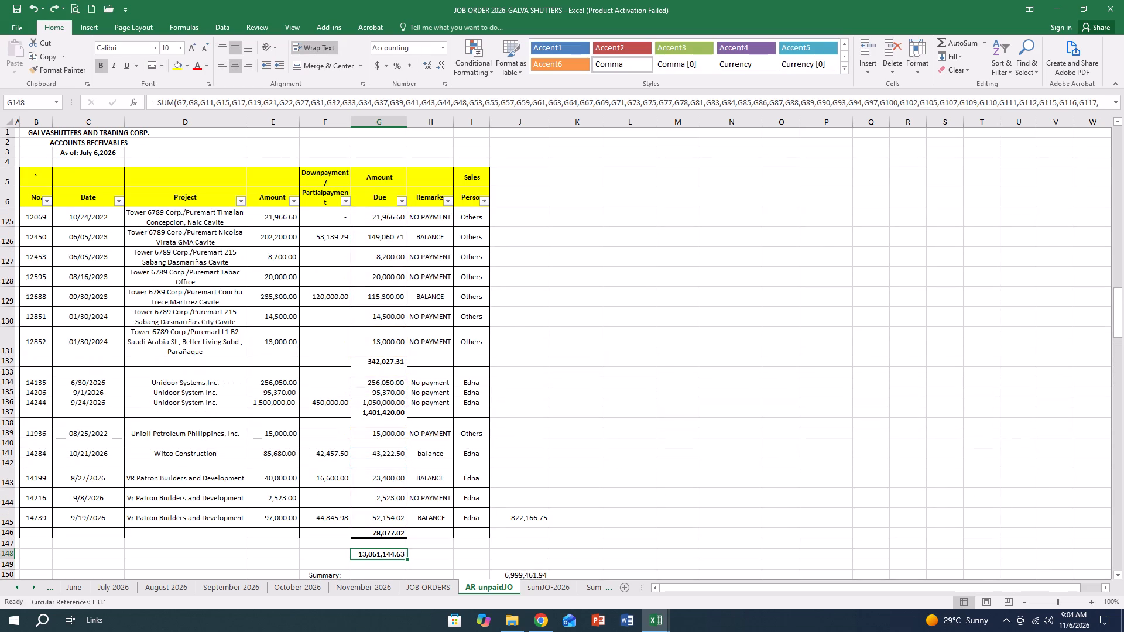
Delete blank row 25 between the BCDC-Baldo Construction subtotal and the Casamia Furniture entry.
click(573, 417)
scroll(307, 449, up, 20)
scroll(307, 449, up, 1)
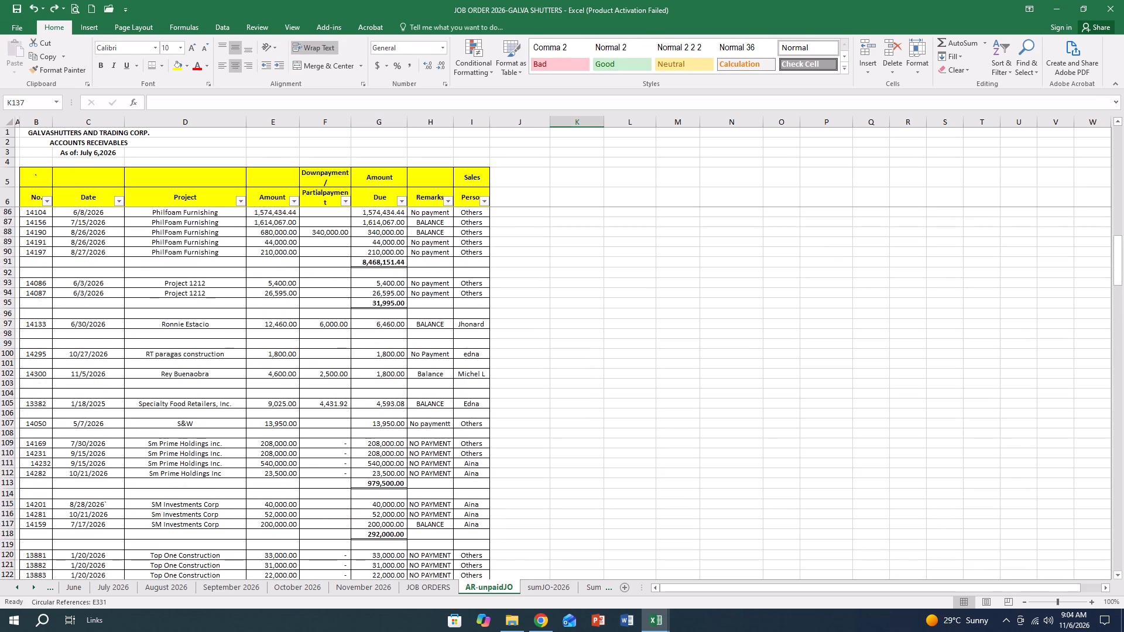
scroll(307, 449, up, 20)
scroll(307, 449, up, 10)
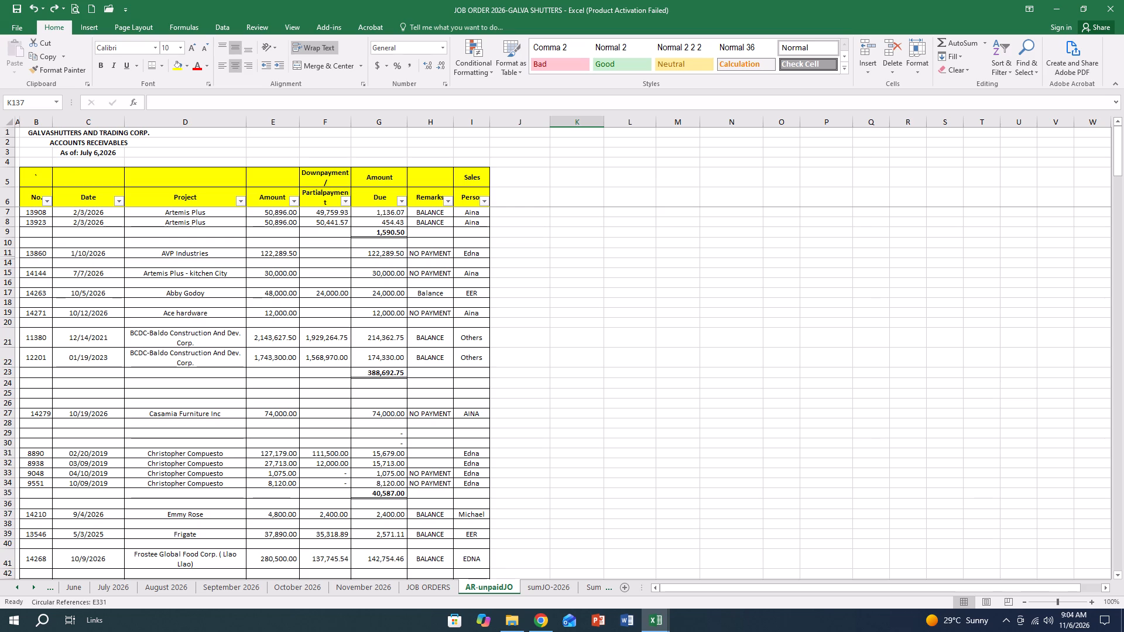
drag(32, 383, 41, 396)
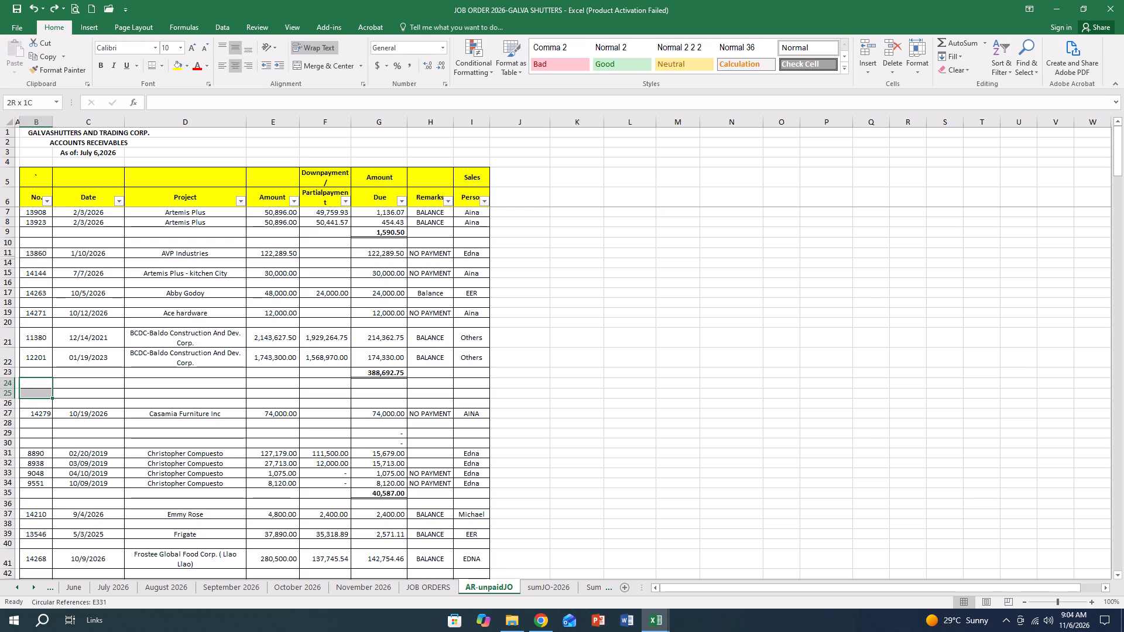
drag(41, 396, 41, 391)
click(8, 394)
right_click(8, 394)
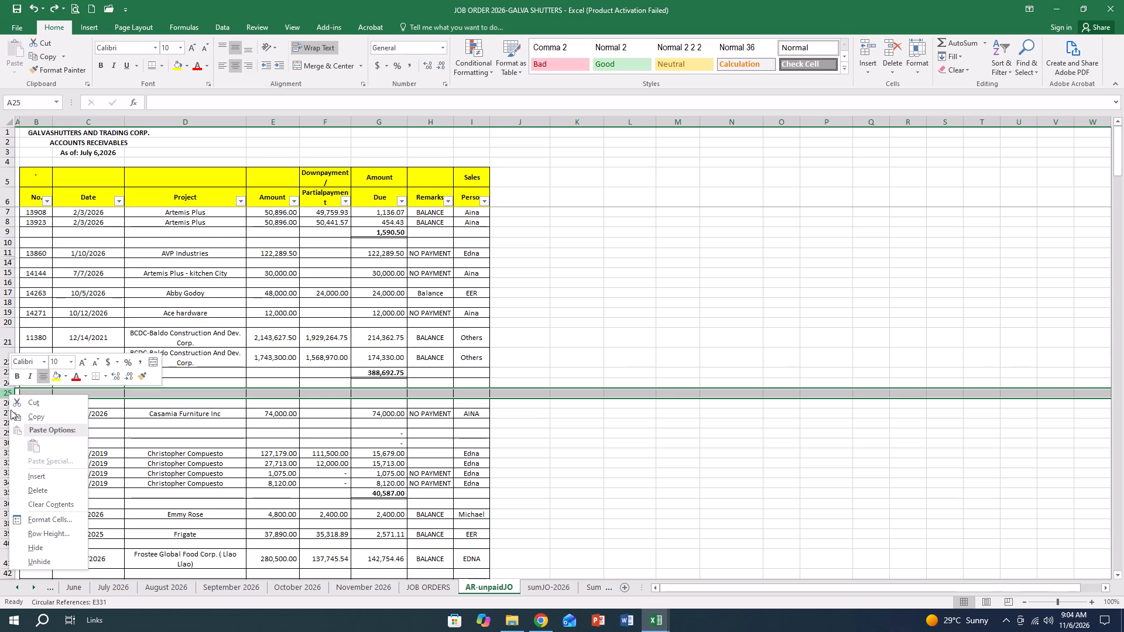
click(28, 490)
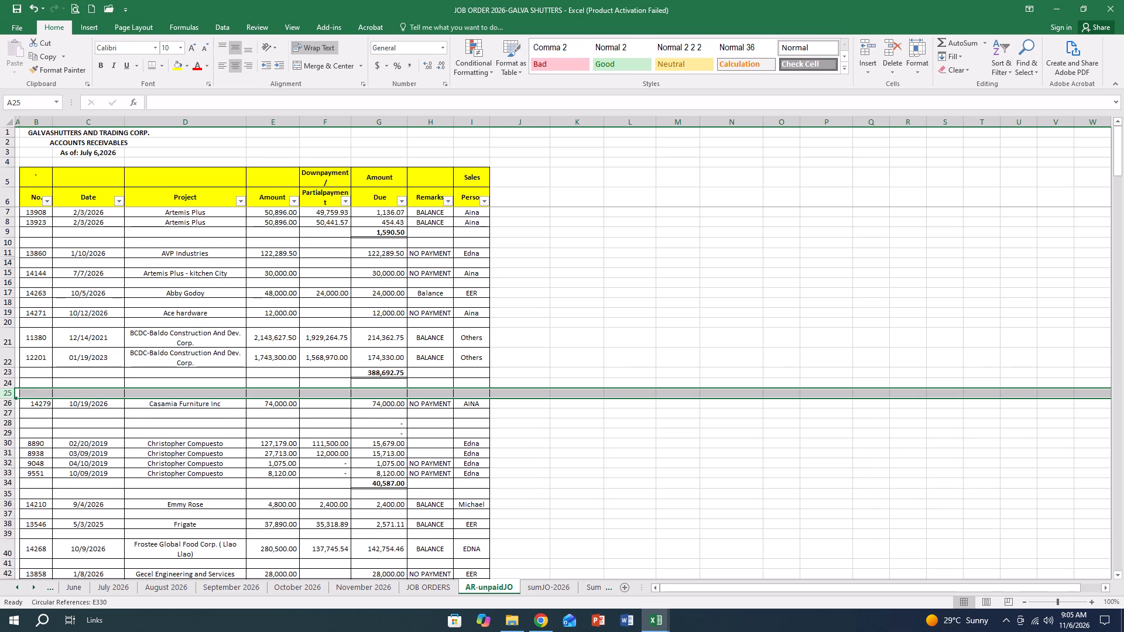
Delete the remaining extra blank row 25 directly above the Casamia Furniture entry.
right_click(5, 389)
right_click(4, 394)
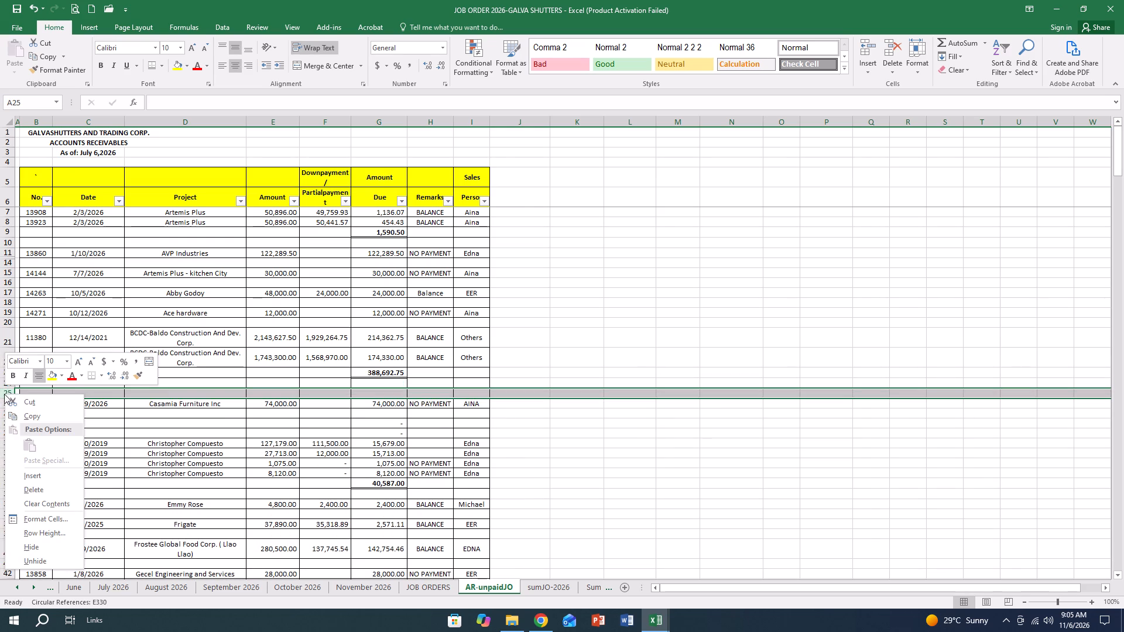
click(25, 487)
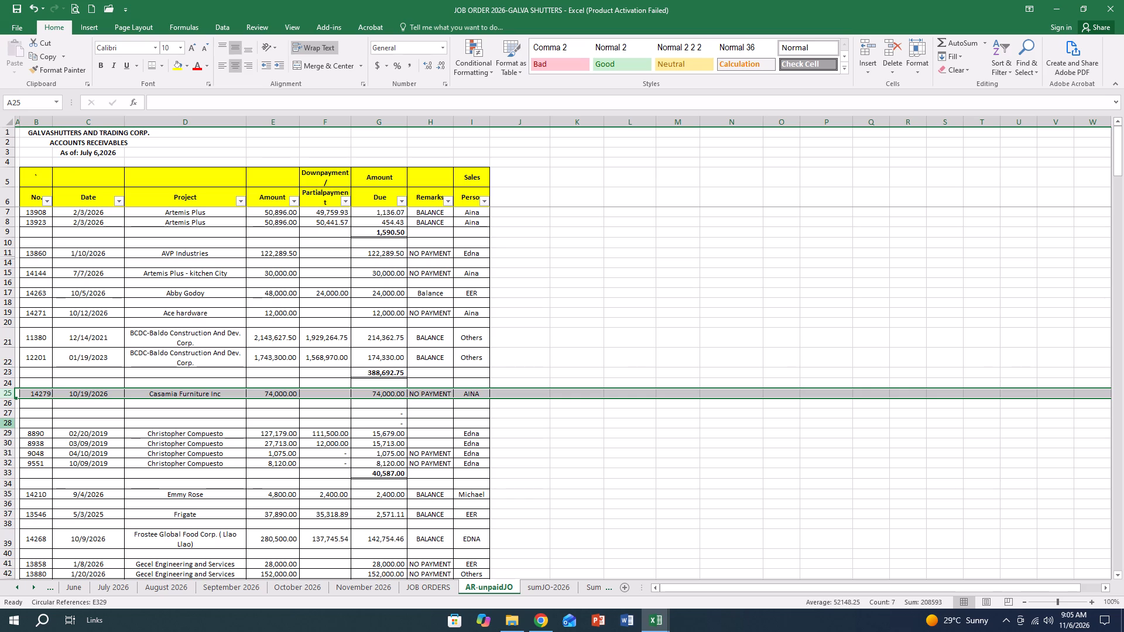
key(Escape)
key(Escape)
key(Escape)
key(Escape)
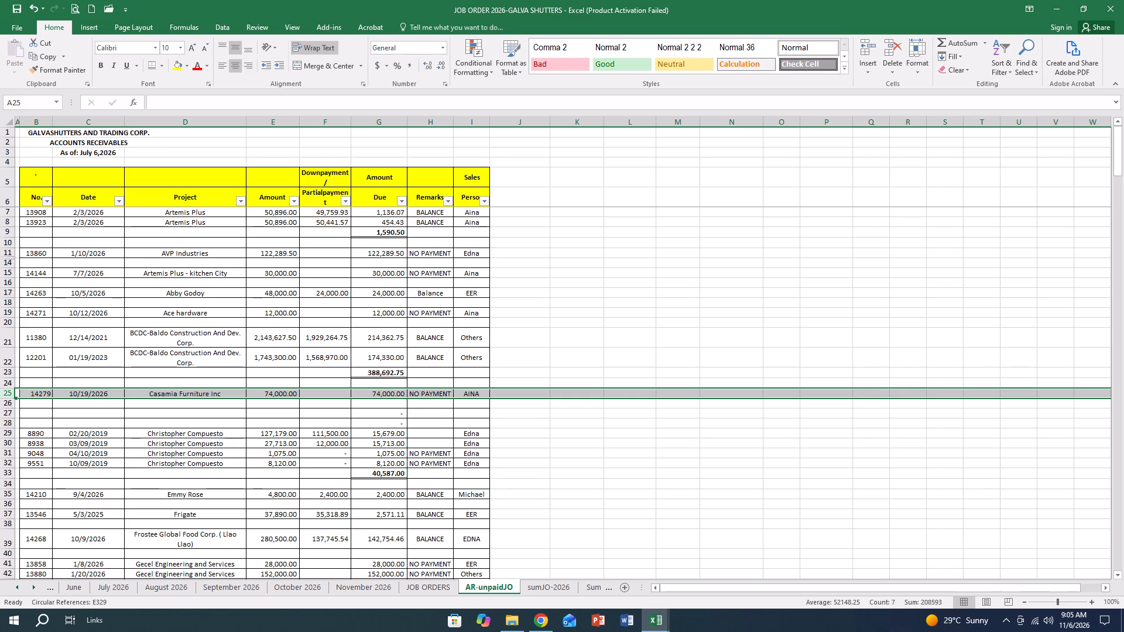
click(691, 330)
key(Escape)
key(Escape)
key(Escape)
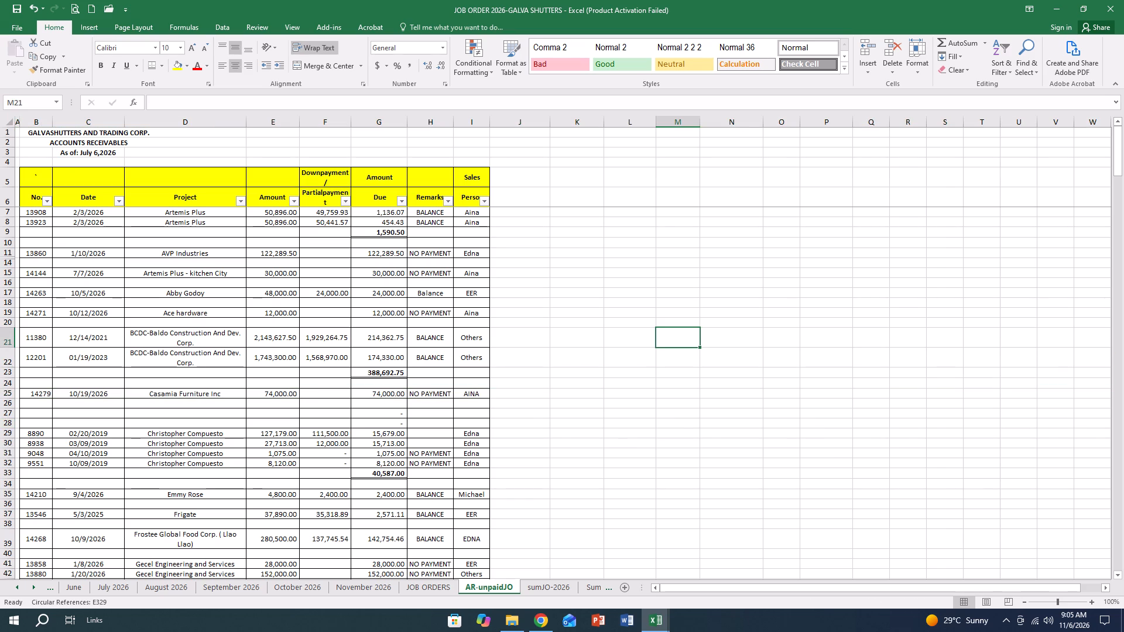
Change the report date in C3 under the Accounts Receivables heading to "As of: Nov 6, 2026".
double_click(119, 149)
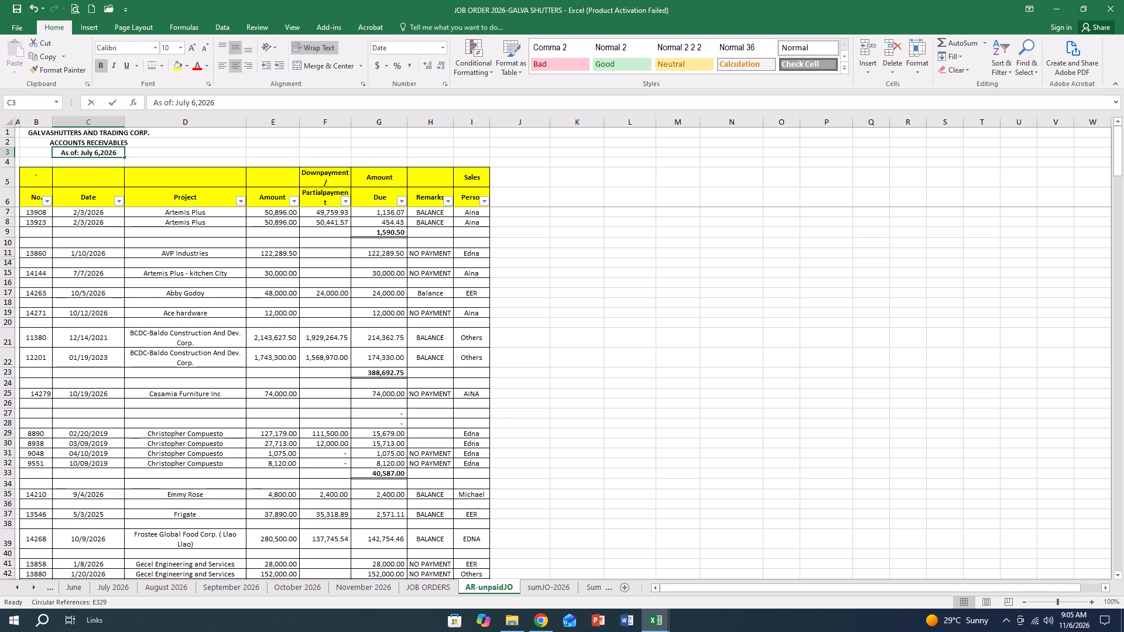
key(BackSpace)
key(BackSpace)
key(BackSpace)
key(BackSpace)
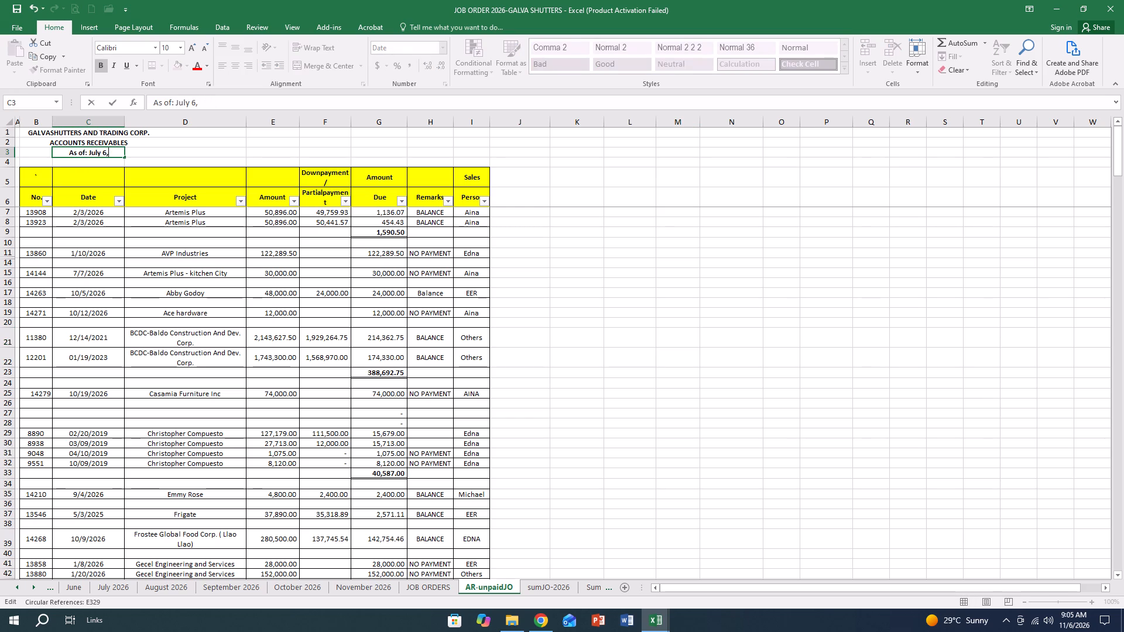
key(BackSpace)
key(BackSpace)
key(BackSpace)
key(BackSpace)
key(BackSpace)
key(BackSpace)
key(BackSpace)
text(nOVE)
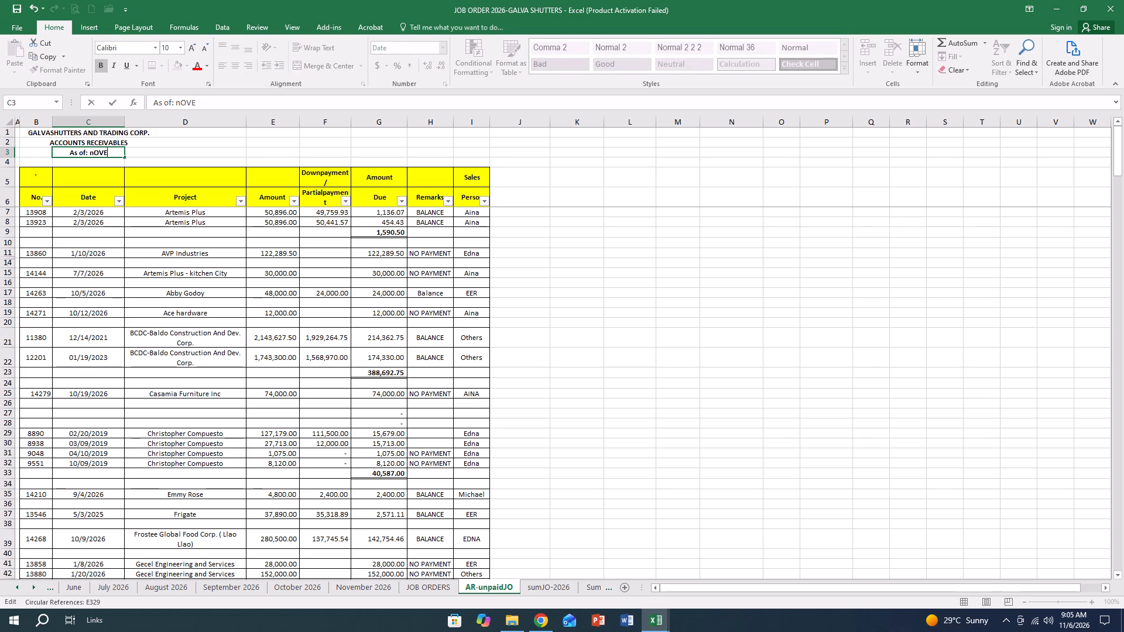
key(BackSpace)
key(BackSpace)
key(BackSpace)
key(BackSpace)
key(shift+n)
key(BackSpace)
text(Nov)
key(space)
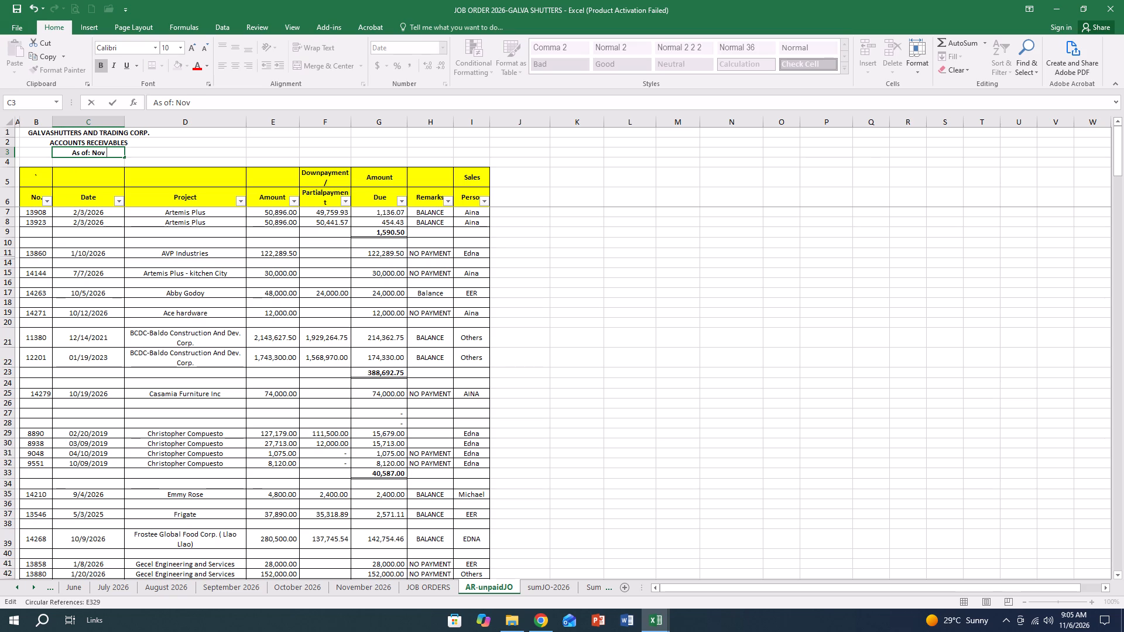
key(6)
text(, 2026)
key(Return)
click(158, 147)
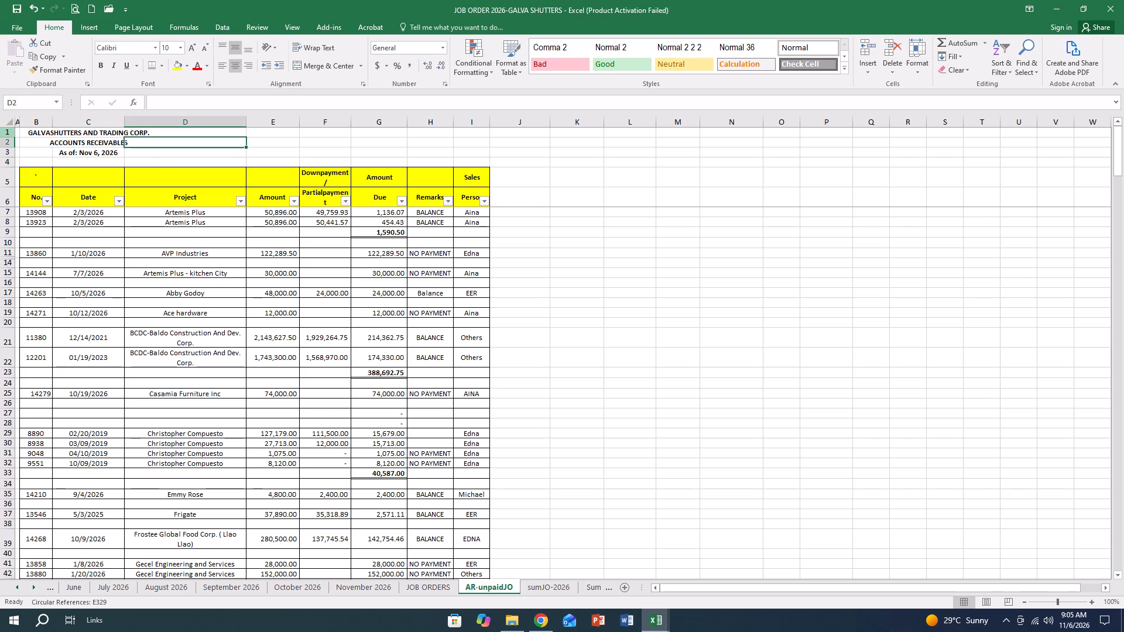
key(Escape)
key(Escape)
key(Escape)
click(633, 243)
key(Escape)
scroll(567, 270, up, 8)
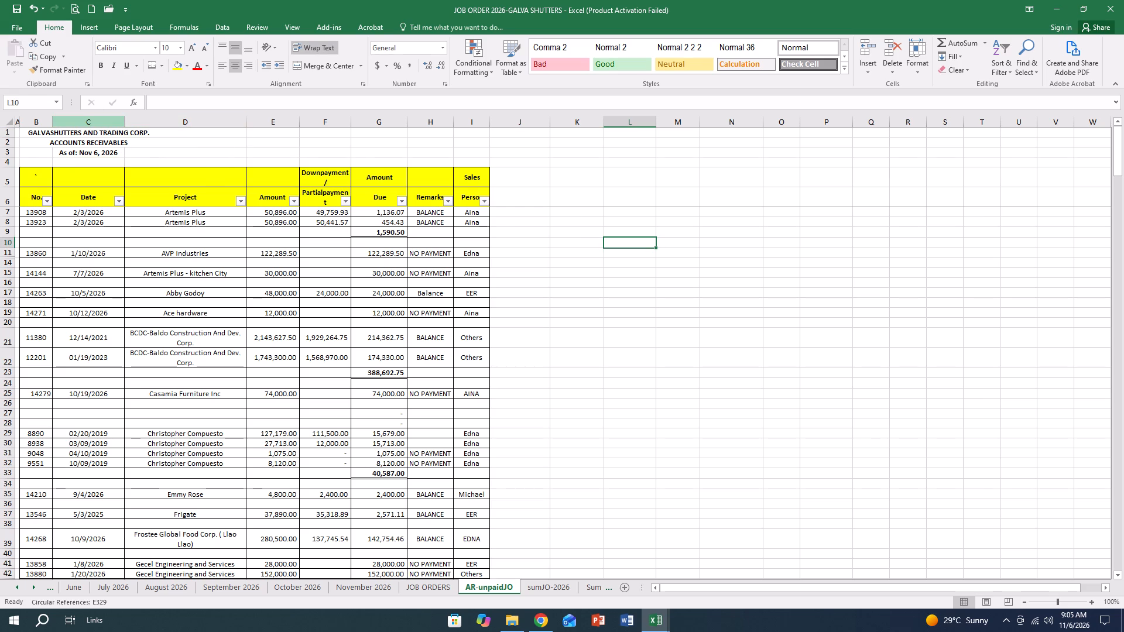
Select the receivables list from the company heading through the grand total, B1:I146, and set up printing for only the selection.
drag(26, 132, 478, 630)
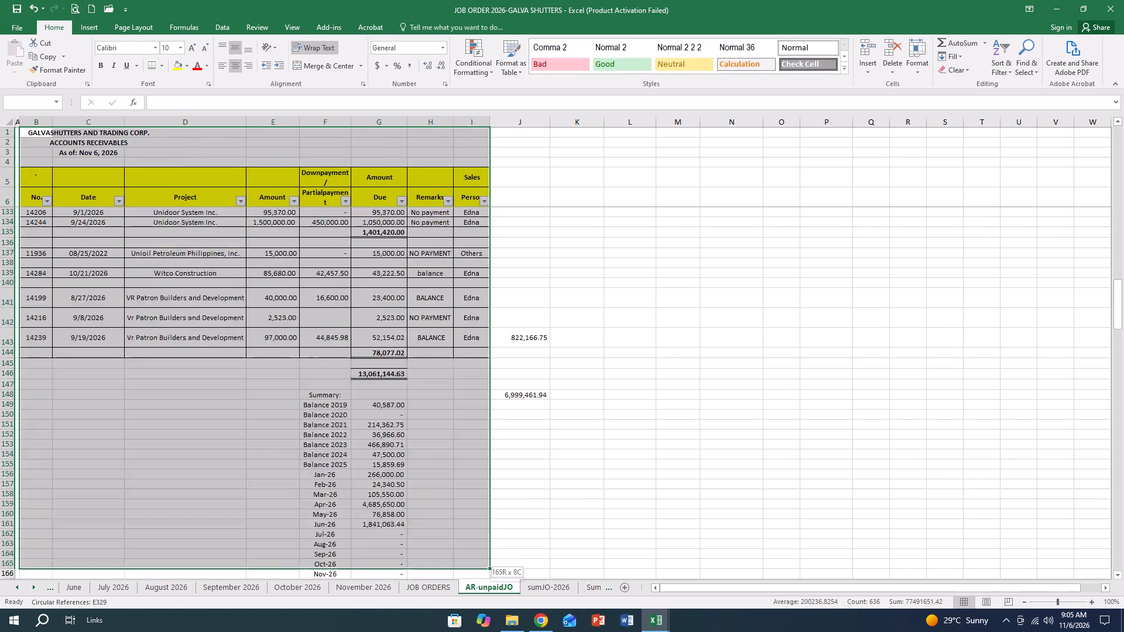
drag(478, 630, 478, 346)
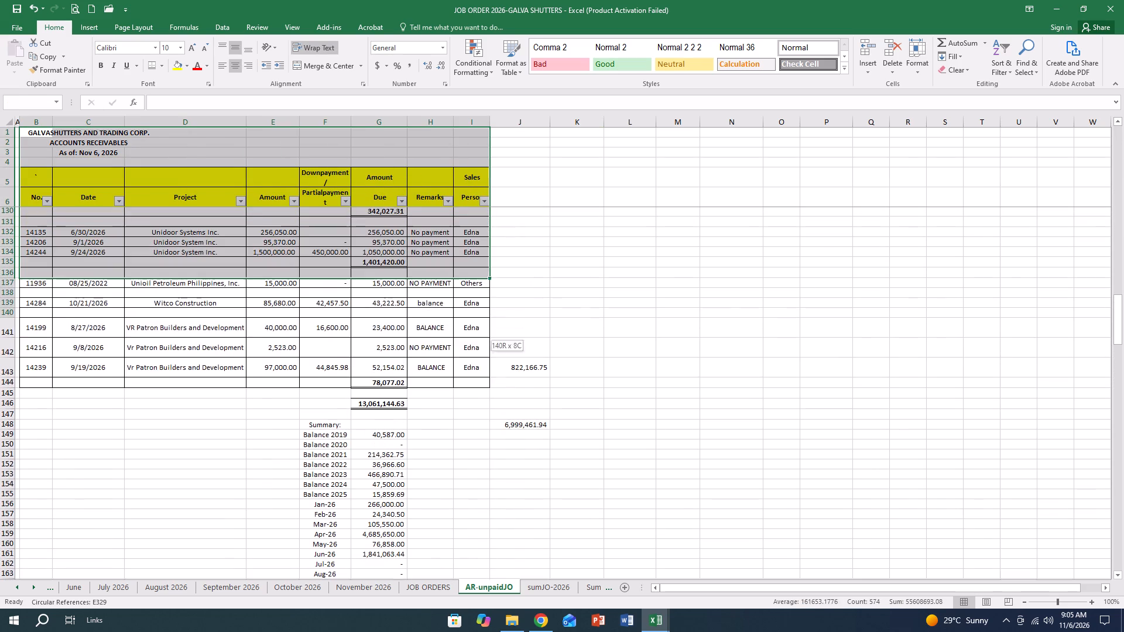
drag(478, 346, 478, 409)
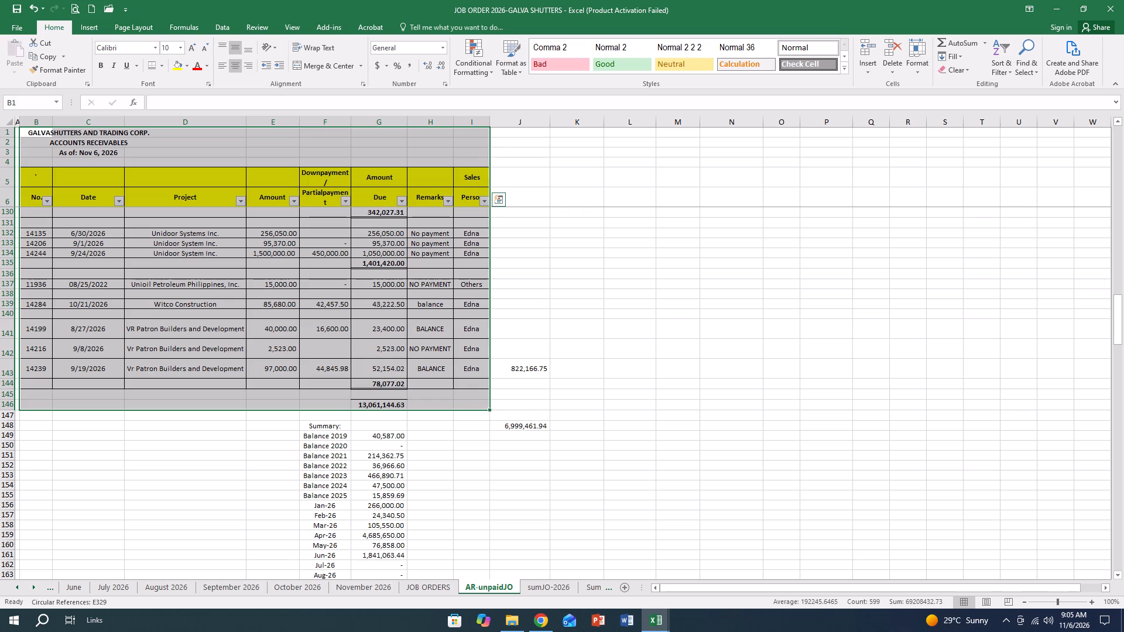
key(ctrl+p)
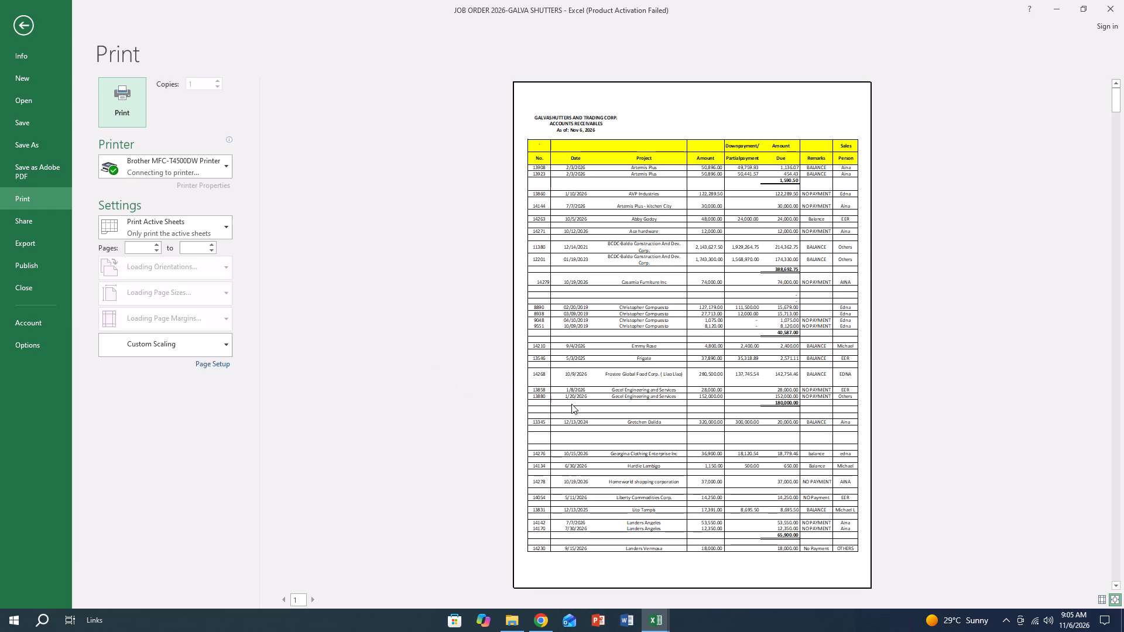
scroll(631, 408, down, 6)
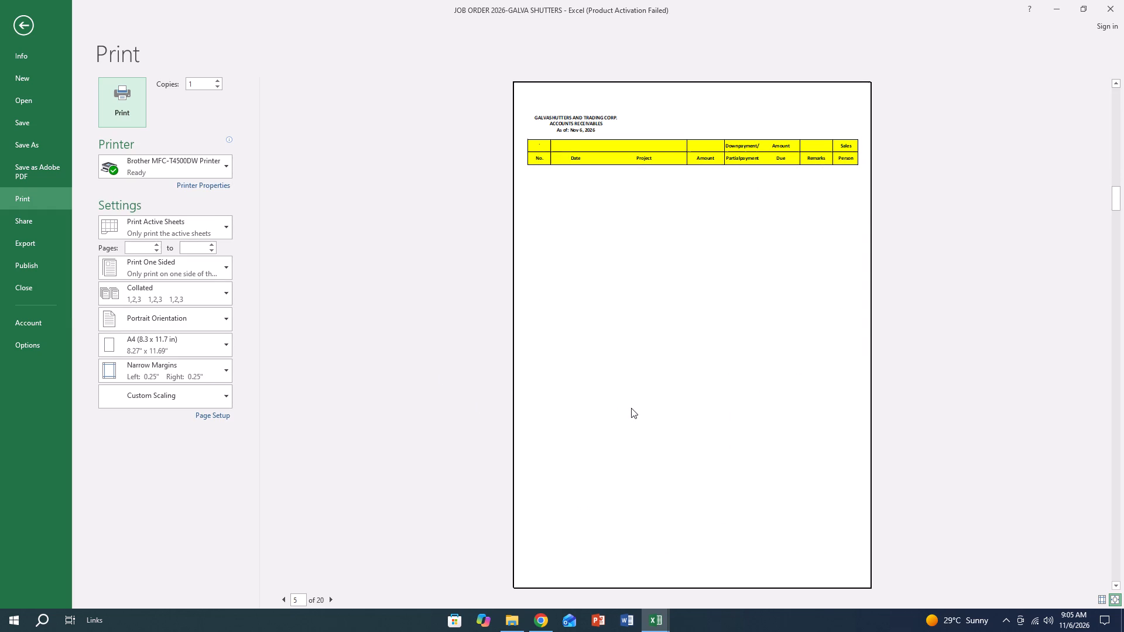
click(167, 268)
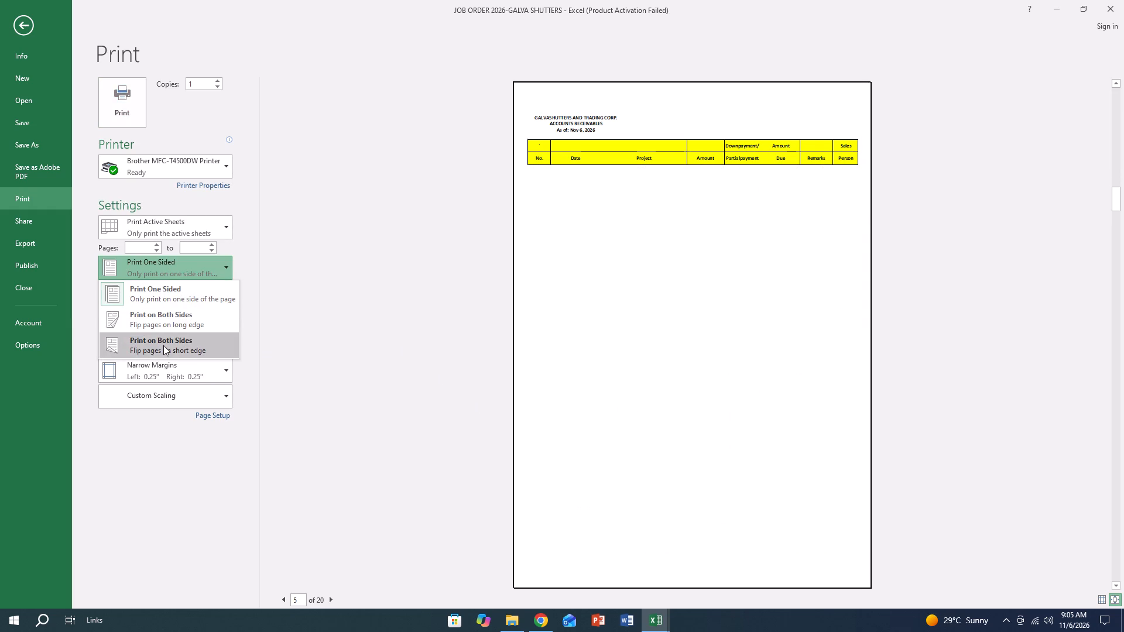
click(155, 214)
click(155, 223)
click(152, 304)
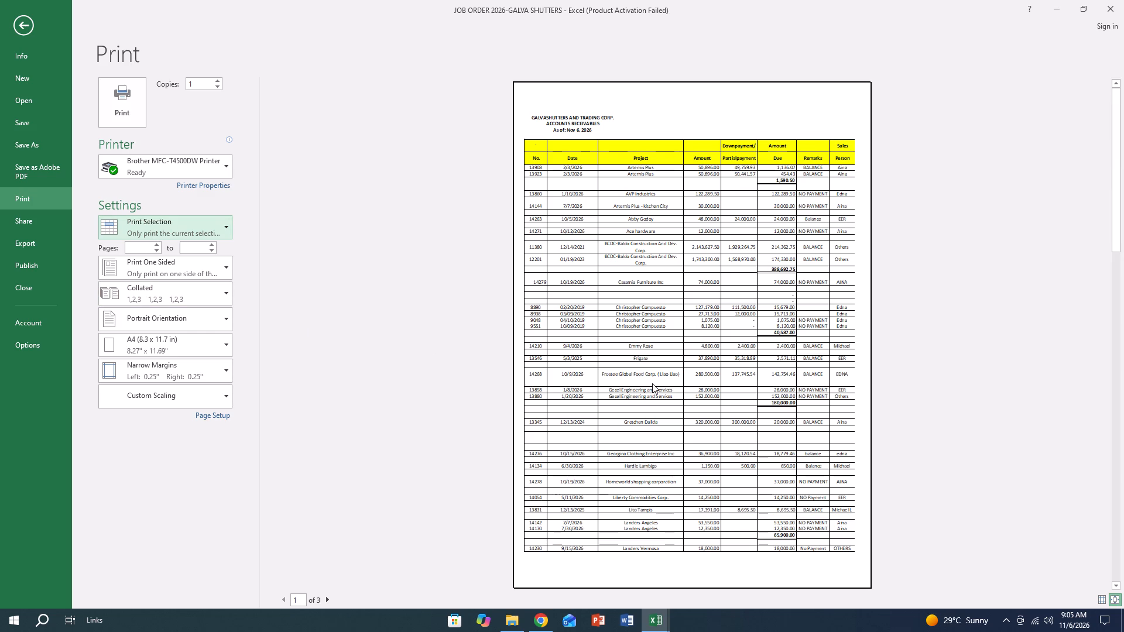
Review all pages of the print preview, checking the receivables list from the first entries through the grand total.
scroll(652, 383, down, 5)
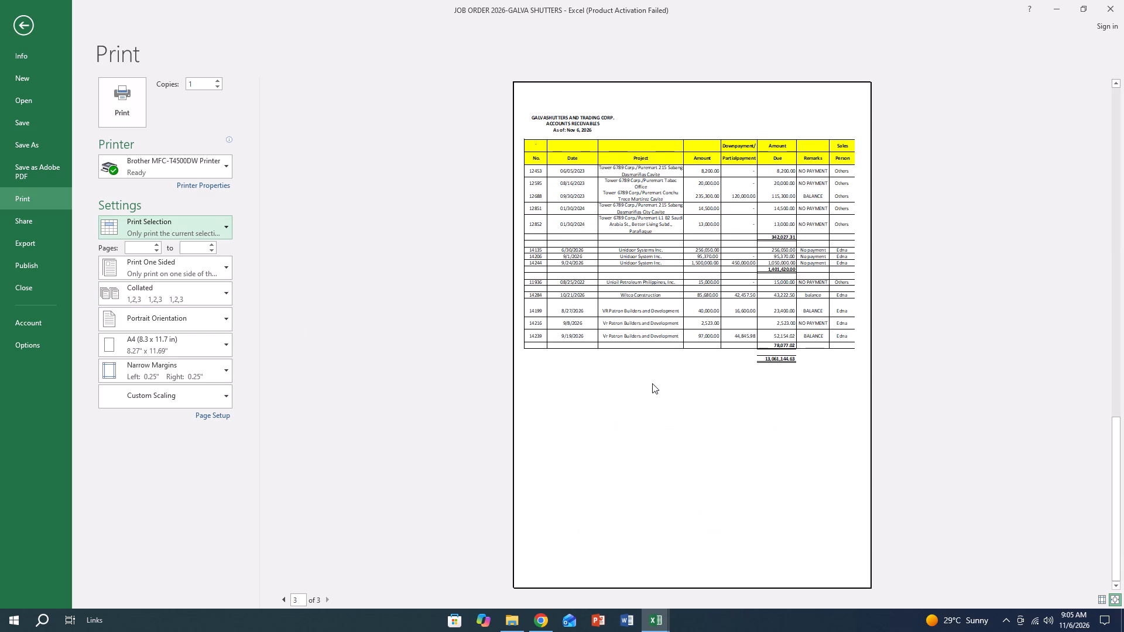
scroll(652, 383, down, 4)
scroll(652, 383, up, 4)
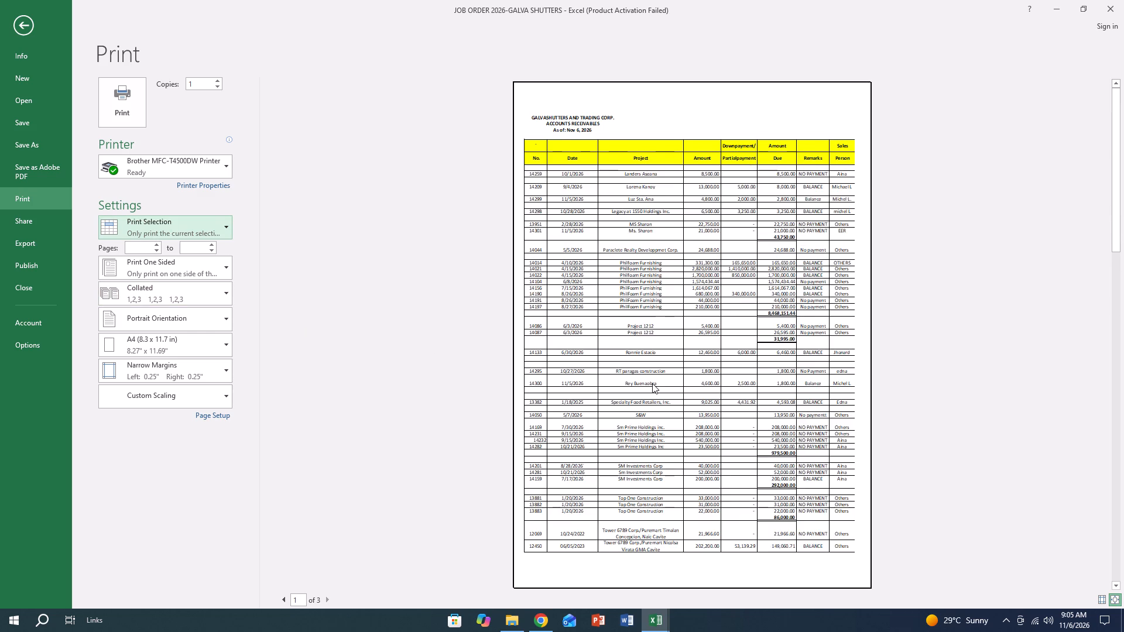
scroll(652, 383, up, 9)
scroll(652, 383, down, 11)
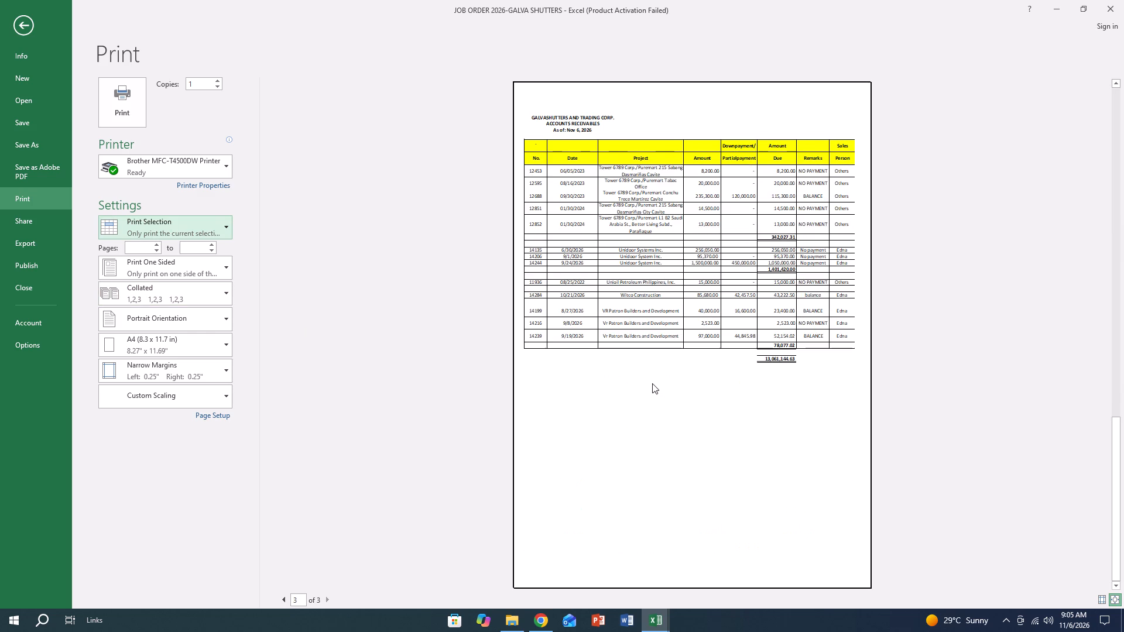
scroll(652, 383, up, 13)
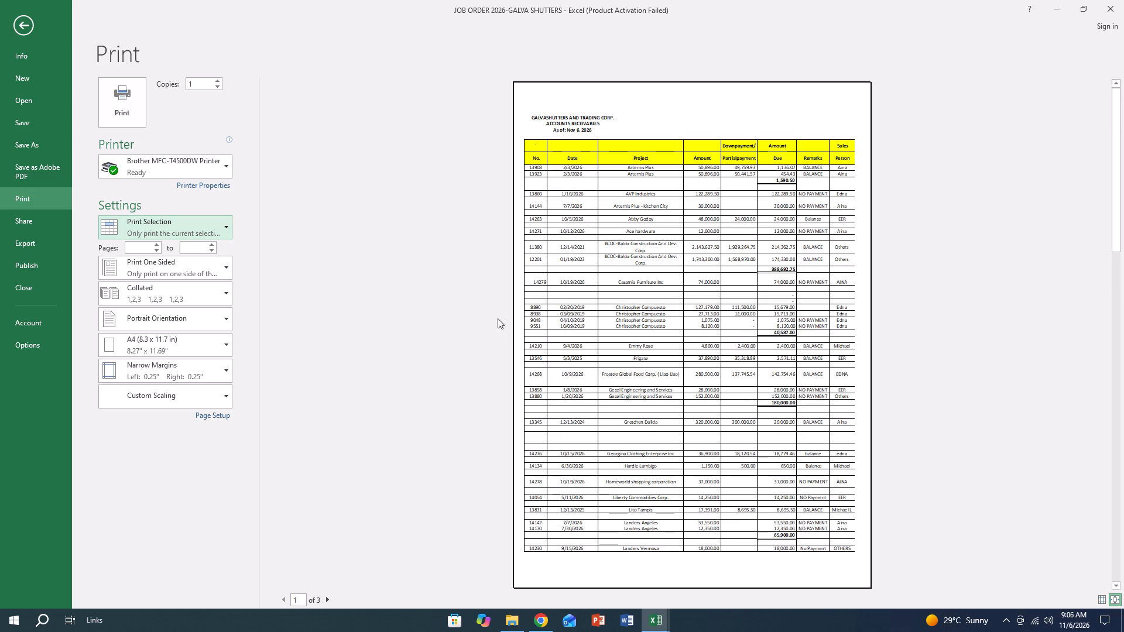
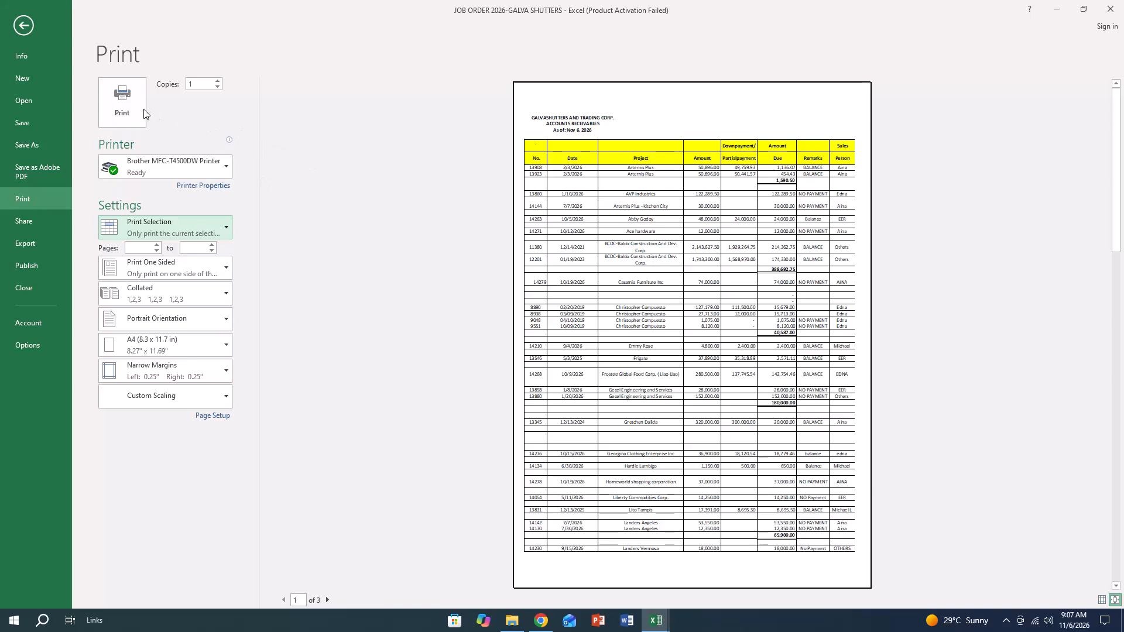
Print one copy of the selected receivables list on the Brother MFC-T4500DW printer, A4 portrait.
click(126, 105)
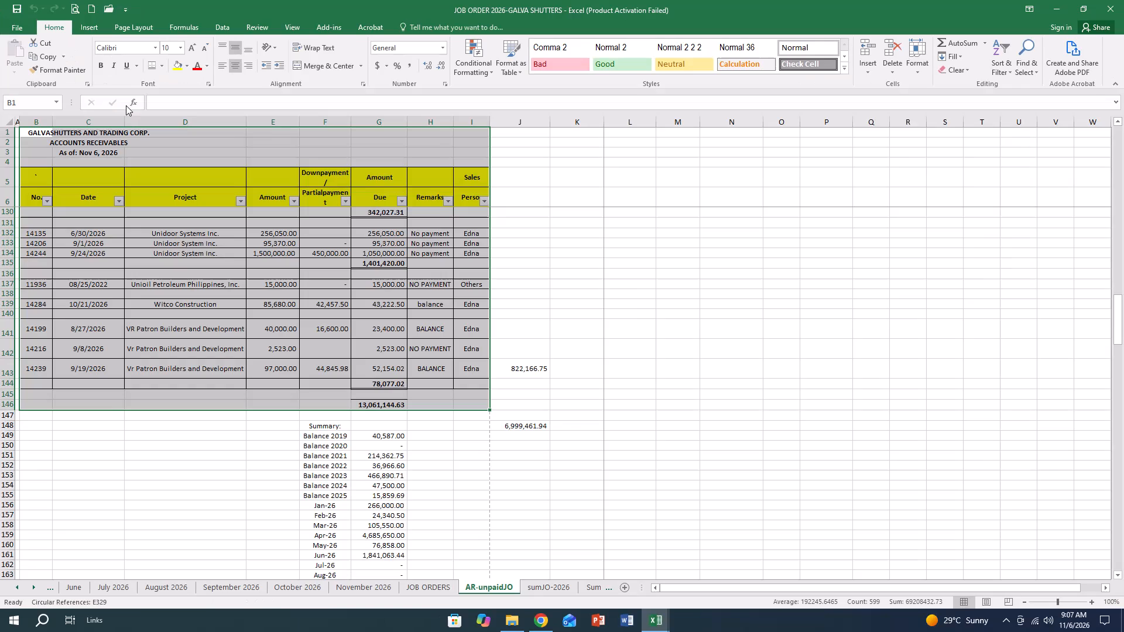